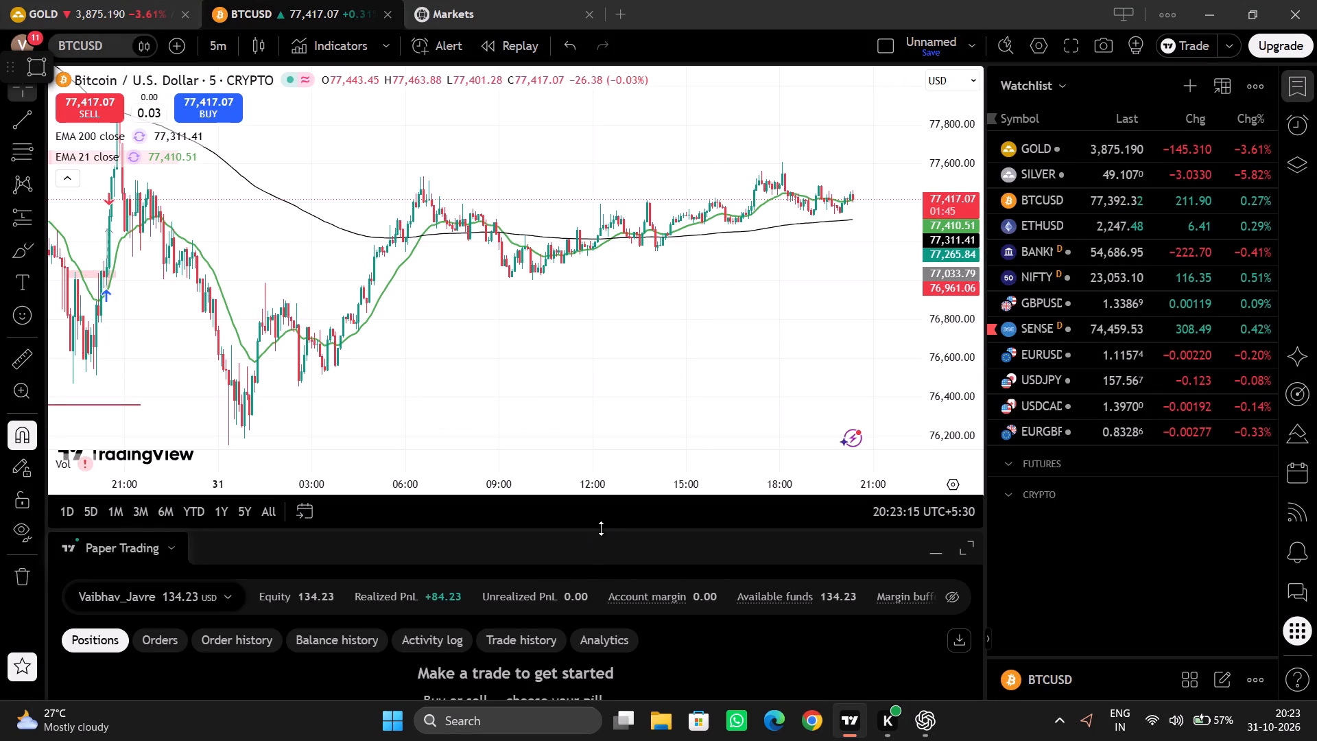
Collapse the Paper Trading area below the BTCUSD chart to give the chart more height.
left_click_drag(601, 528, 598, 696)
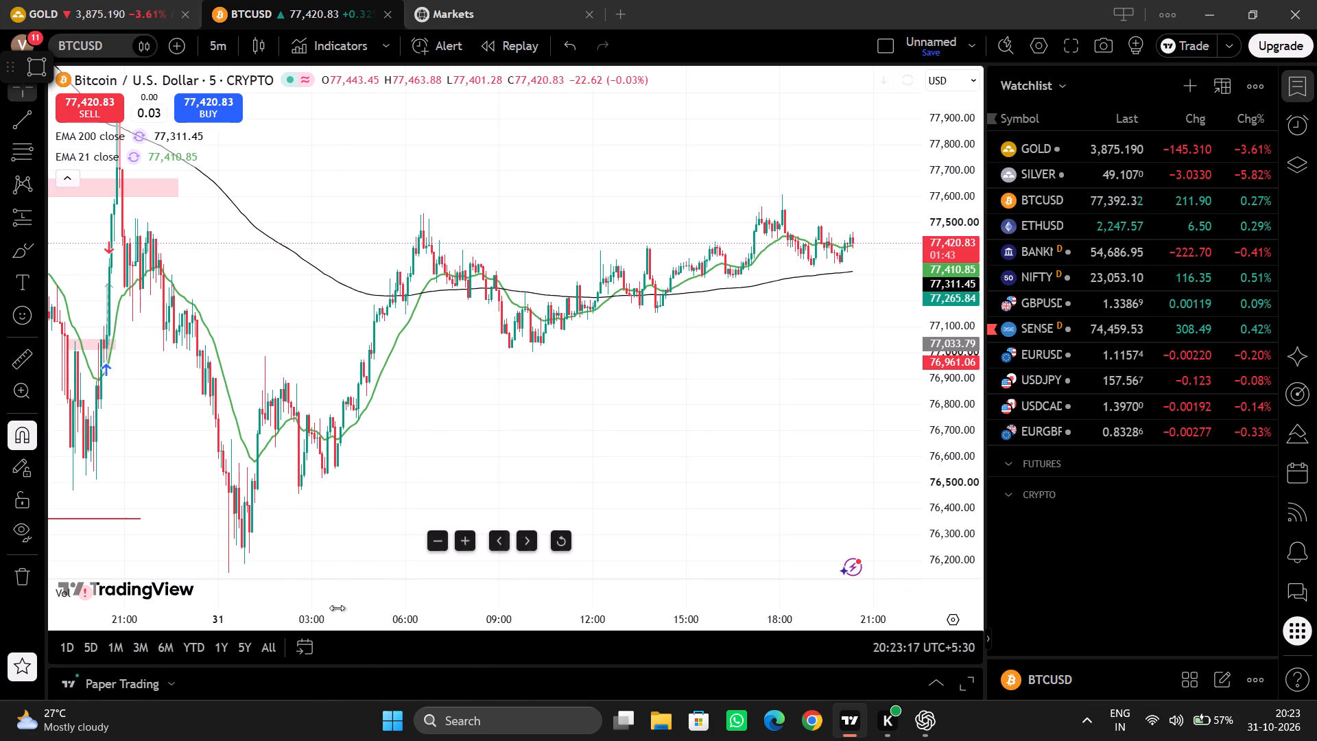
left_click_drag(337, 608, 598, 585)
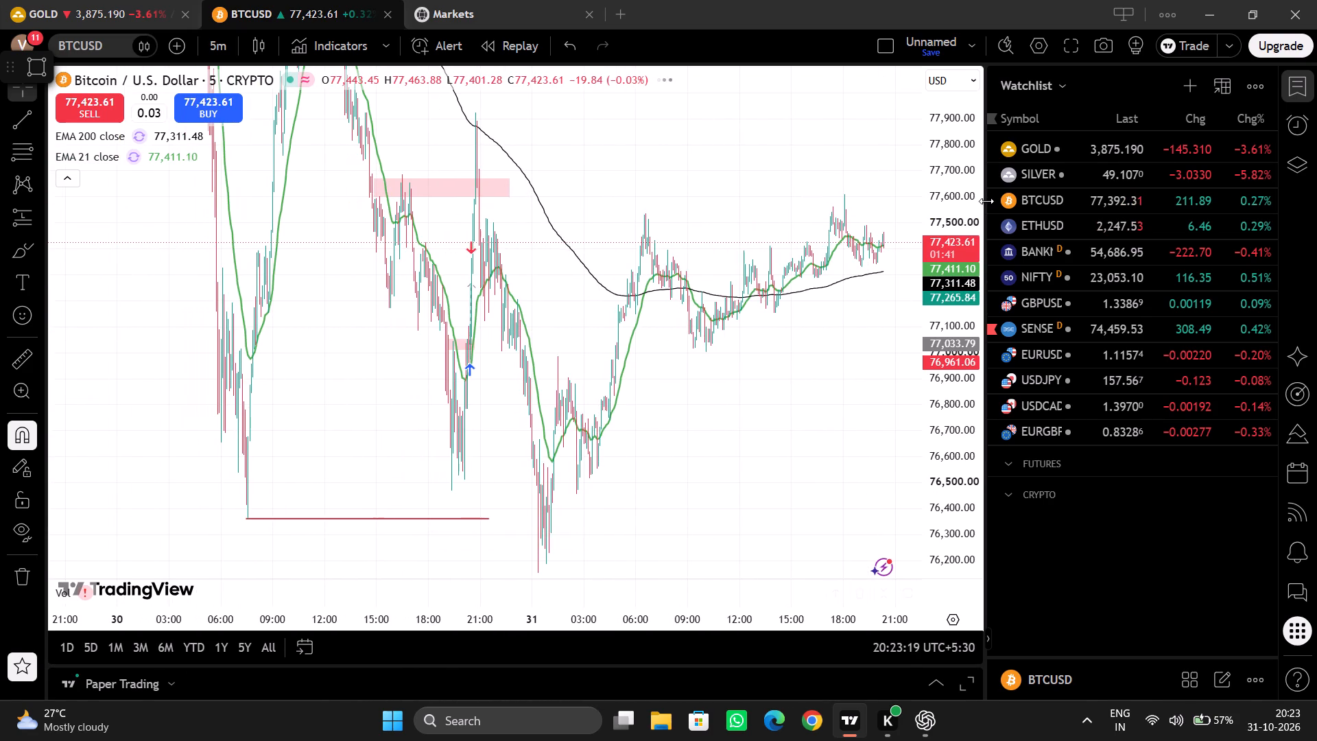
left_click_drag(965, 202, 944, 540)
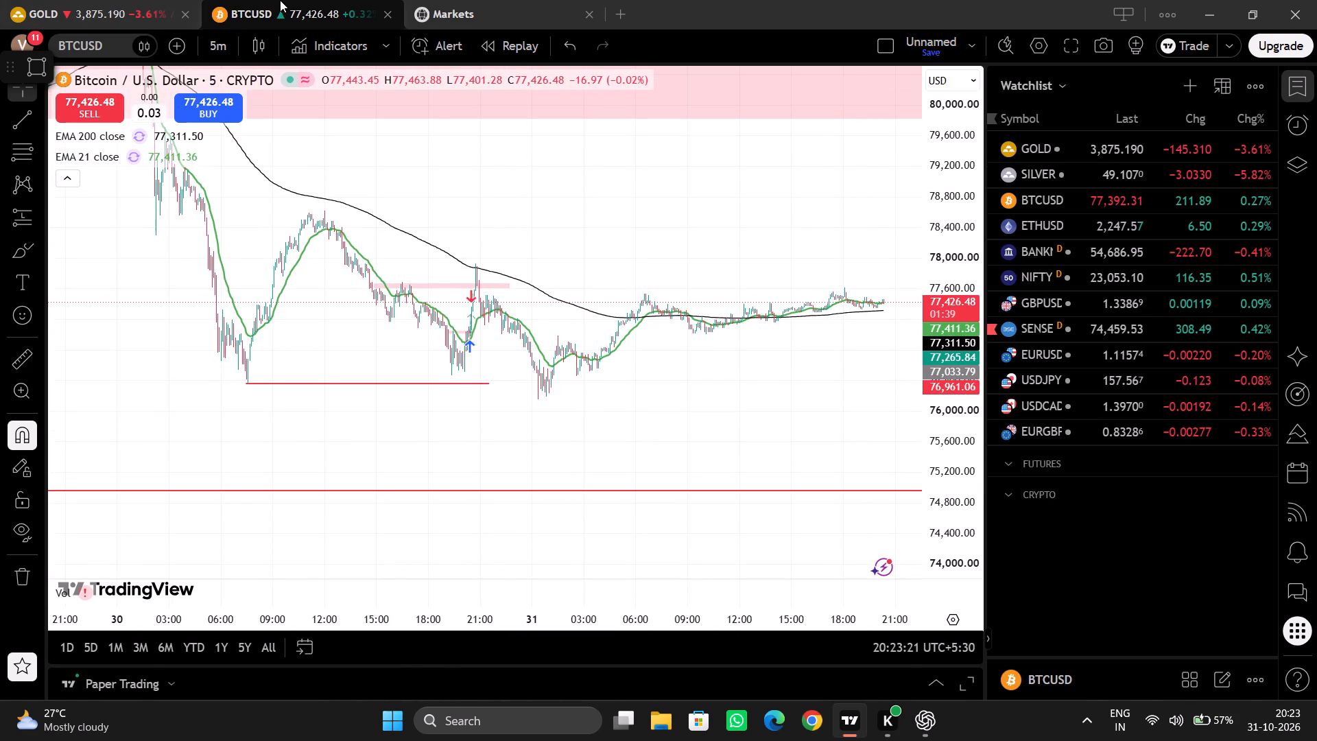
Check the GOLD chart, connecting Paper Trading there, and return to the BTCUSD chart.
left_click(282, 0)
left_click(94, 13)
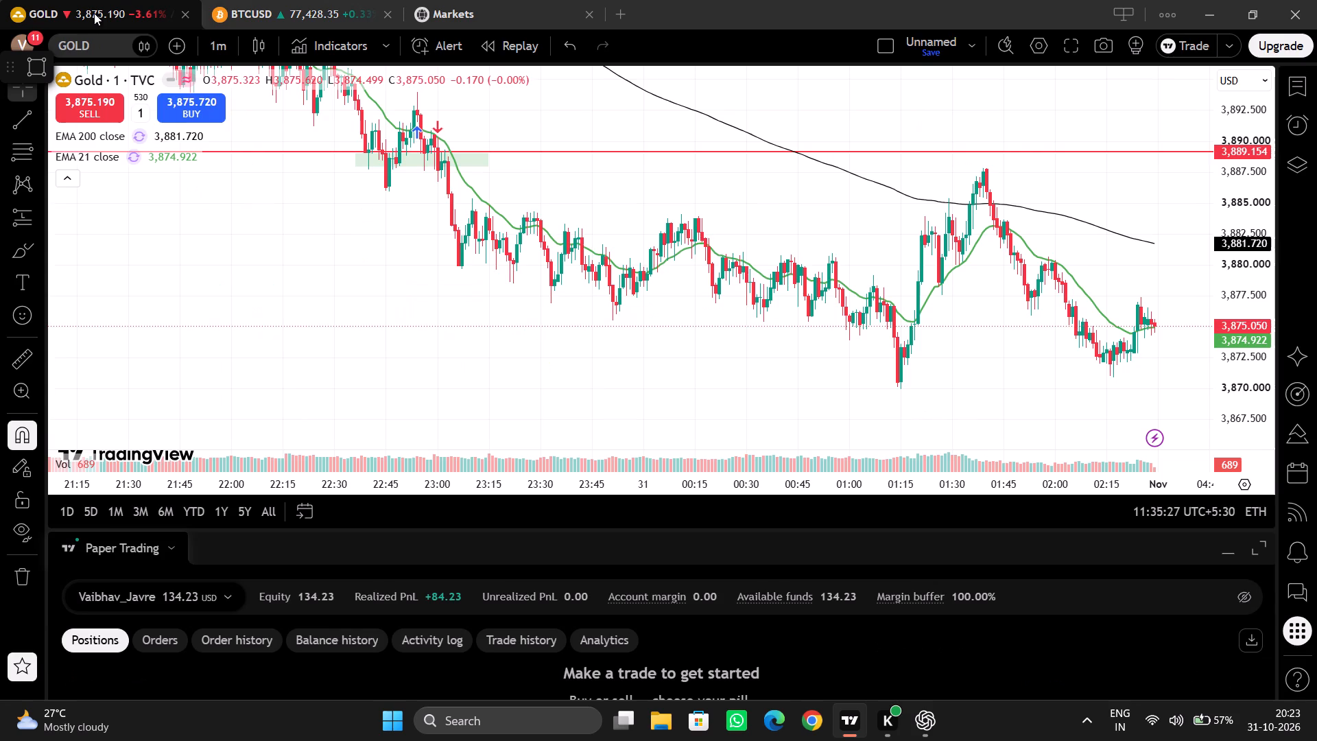
left_click(789, 333)
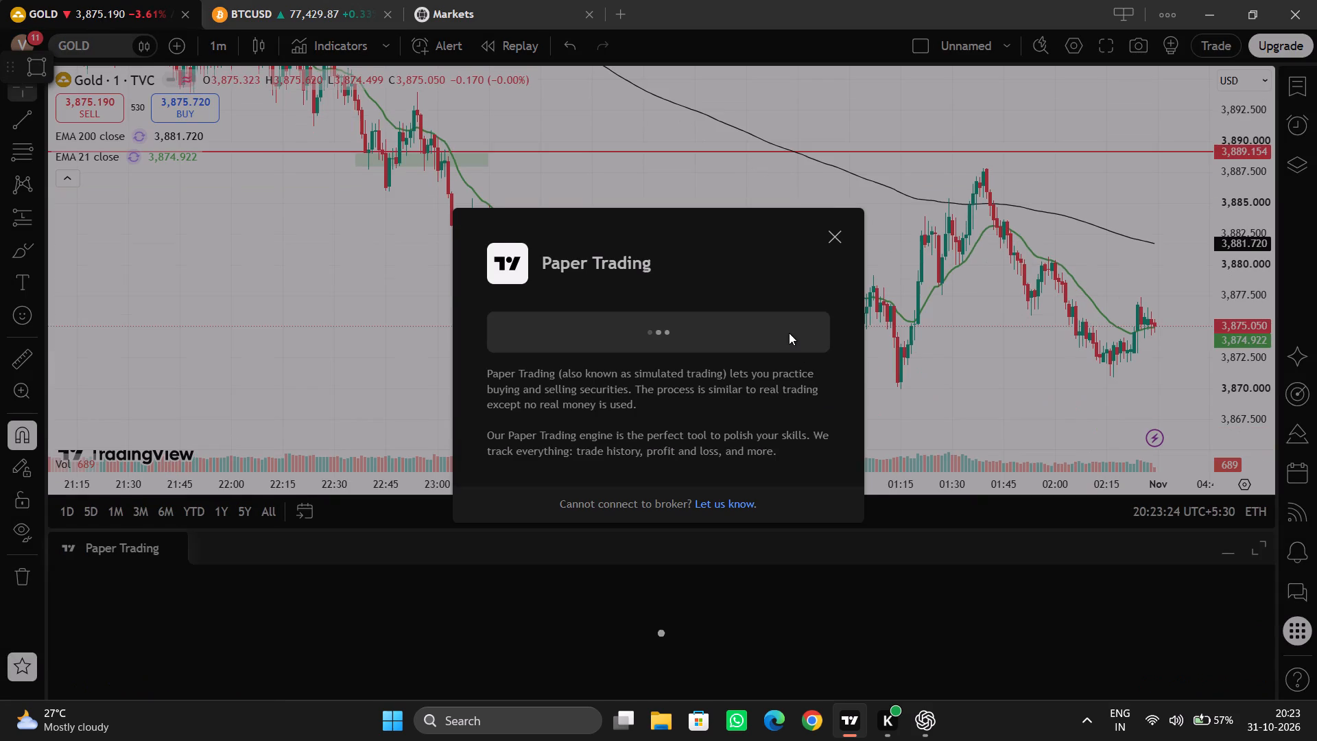
left_click(318, 0)
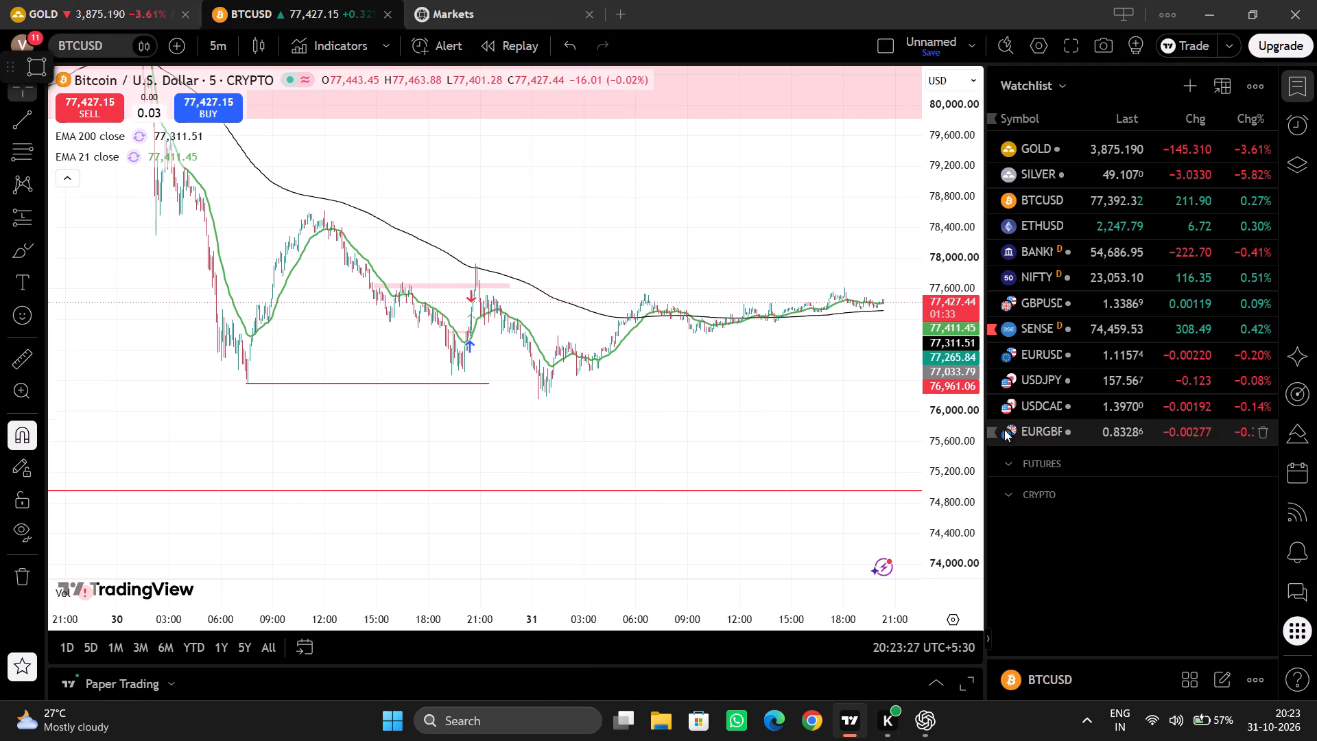
Reset the BTCUSD chart view and change the chart interval to 15 minutes.
left_click_drag(956, 446, 925, 0)
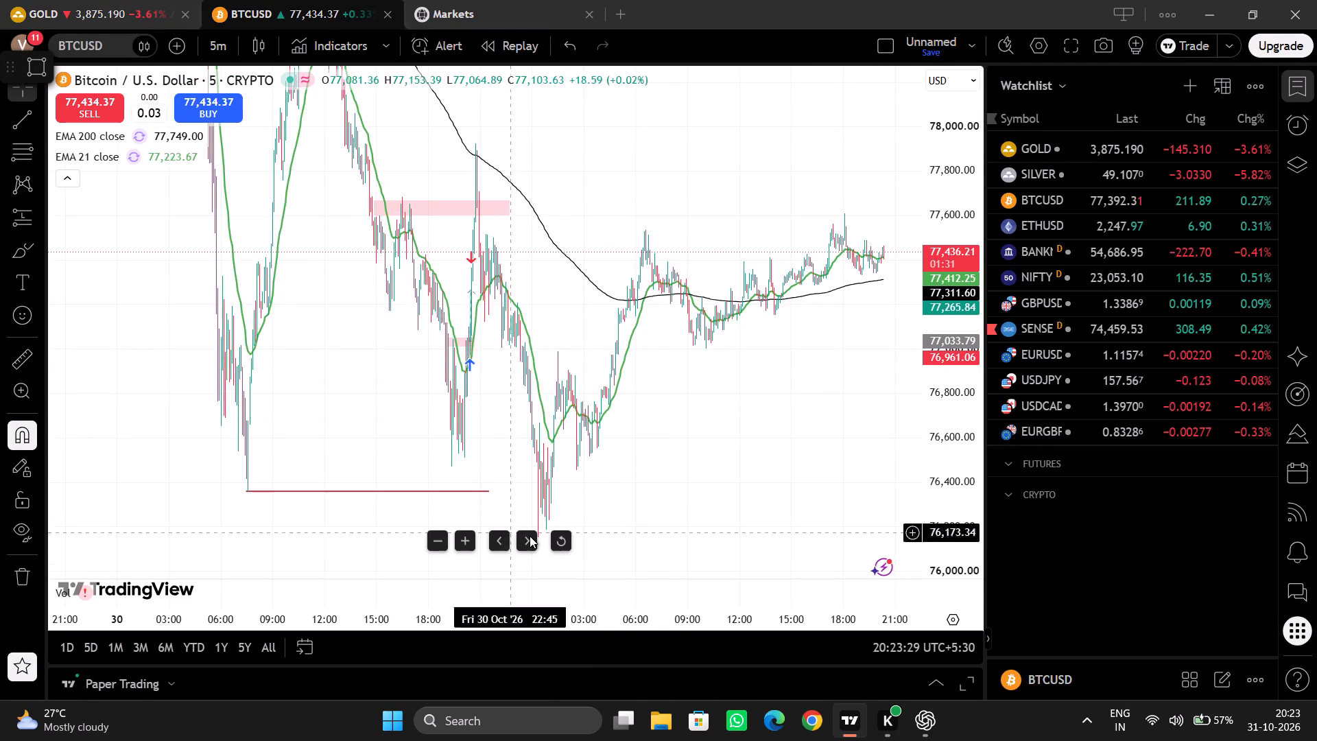
left_click(572, 540)
left_click(567, 543)
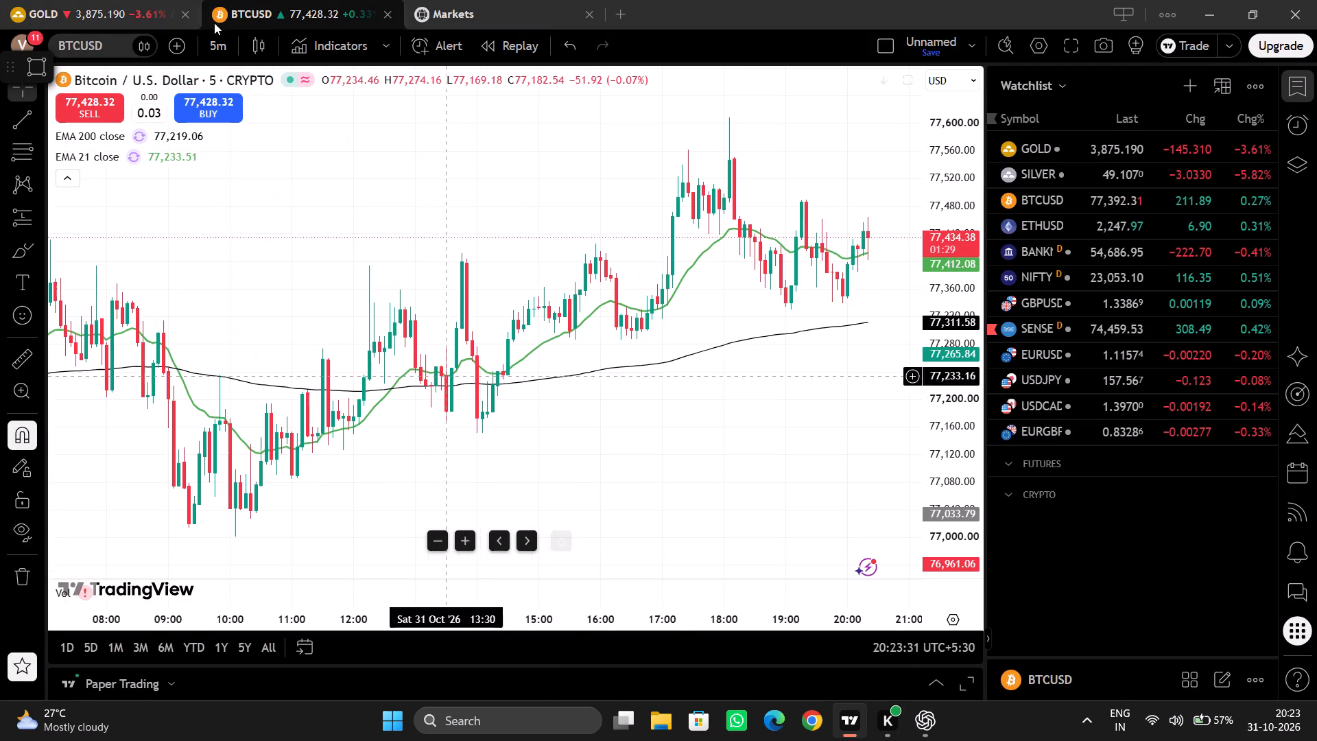
left_click(219, 49)
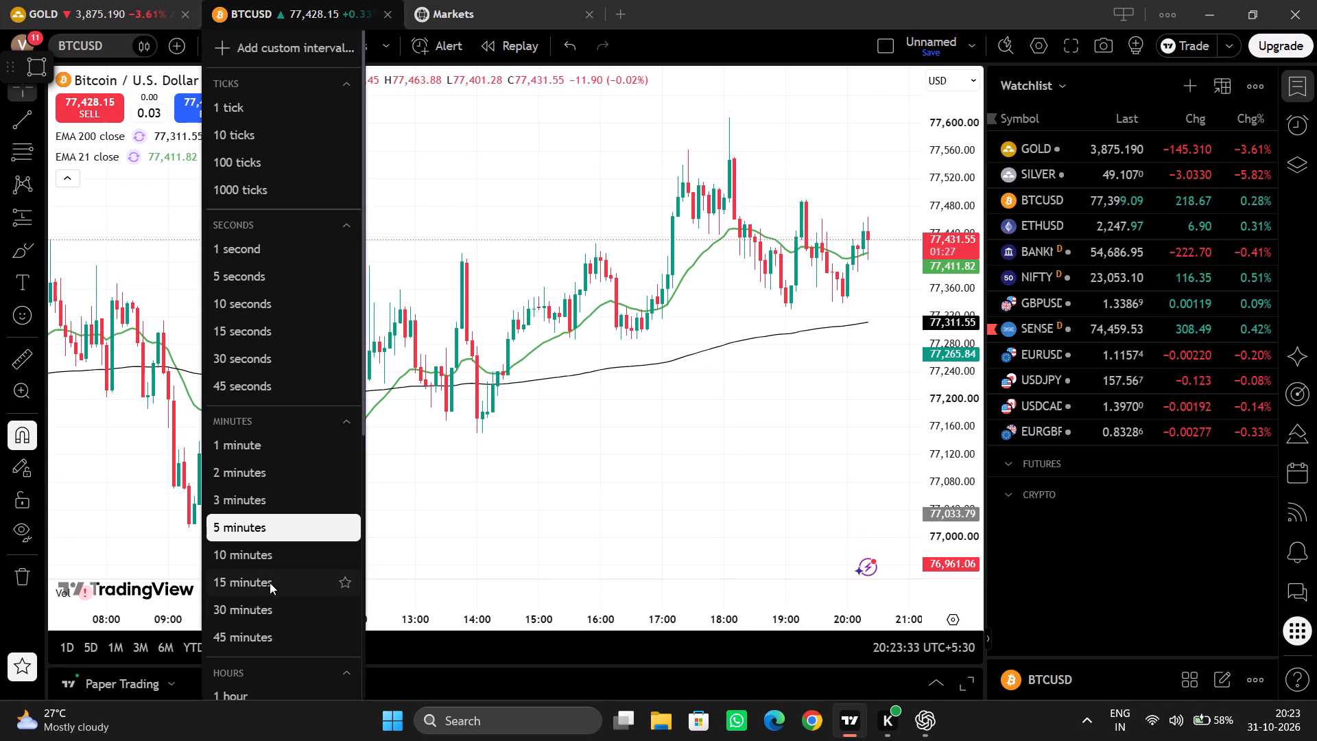
left_click(270, 578)
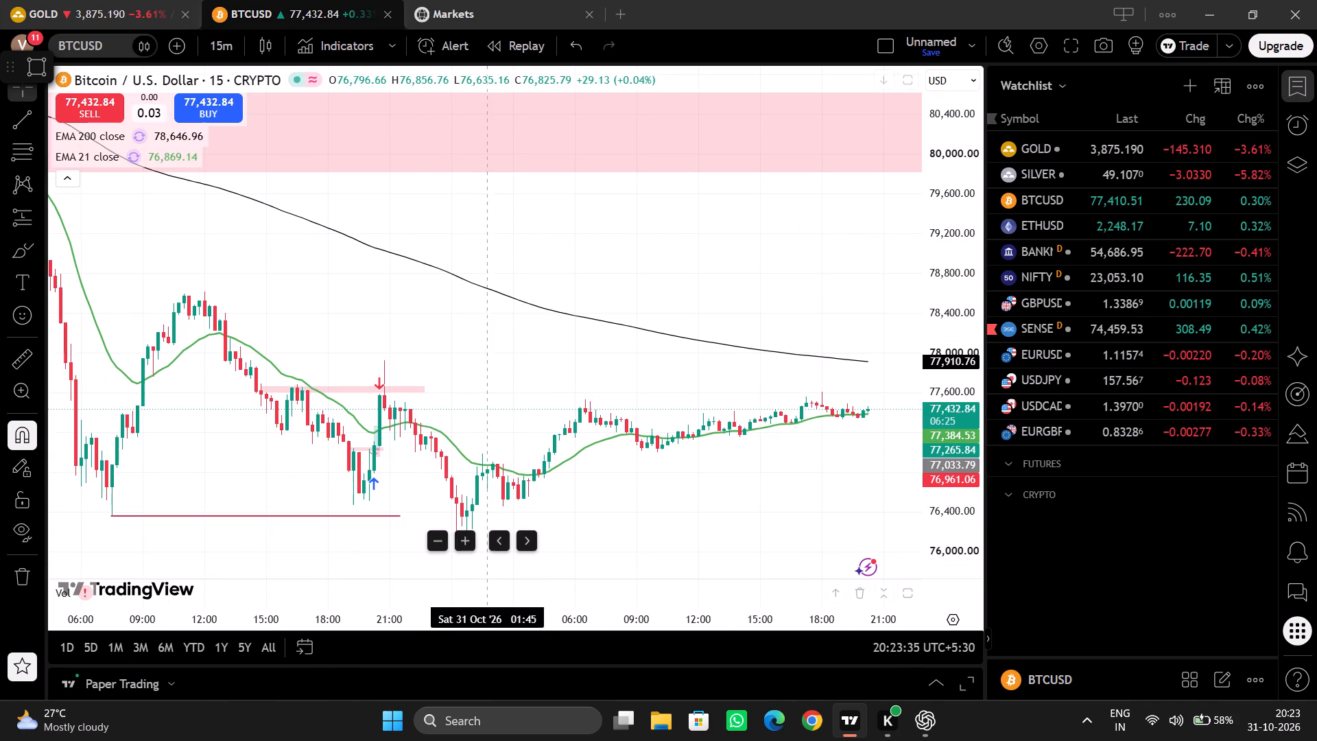
Extend the end of the thin pink zone near 77,600 past the latest candles to about 1 Nov 02:45.
left_click_drag(491, 610, 678, 589)
left_click_drag(954, 519, 951, 432)
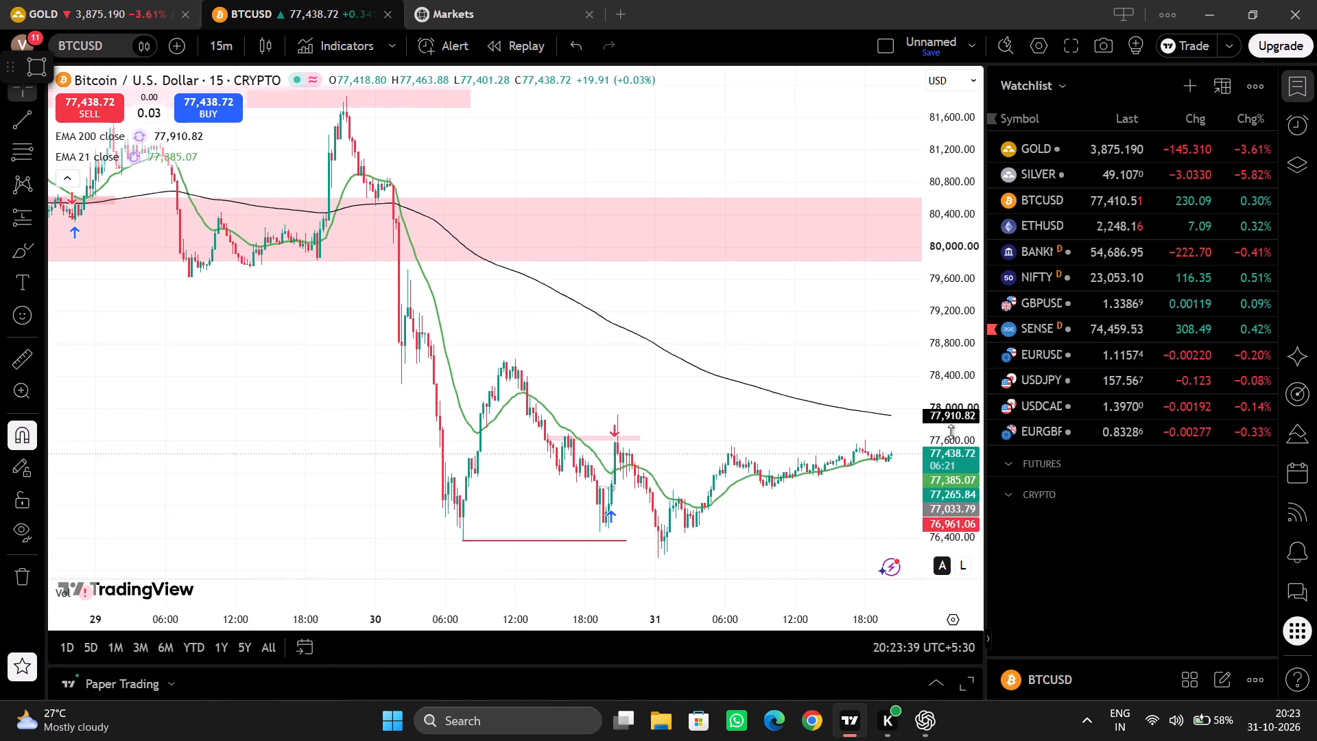
left_click_drag(951, 432, 940, 309)
left_click_drag(814, 483, 529, 274)
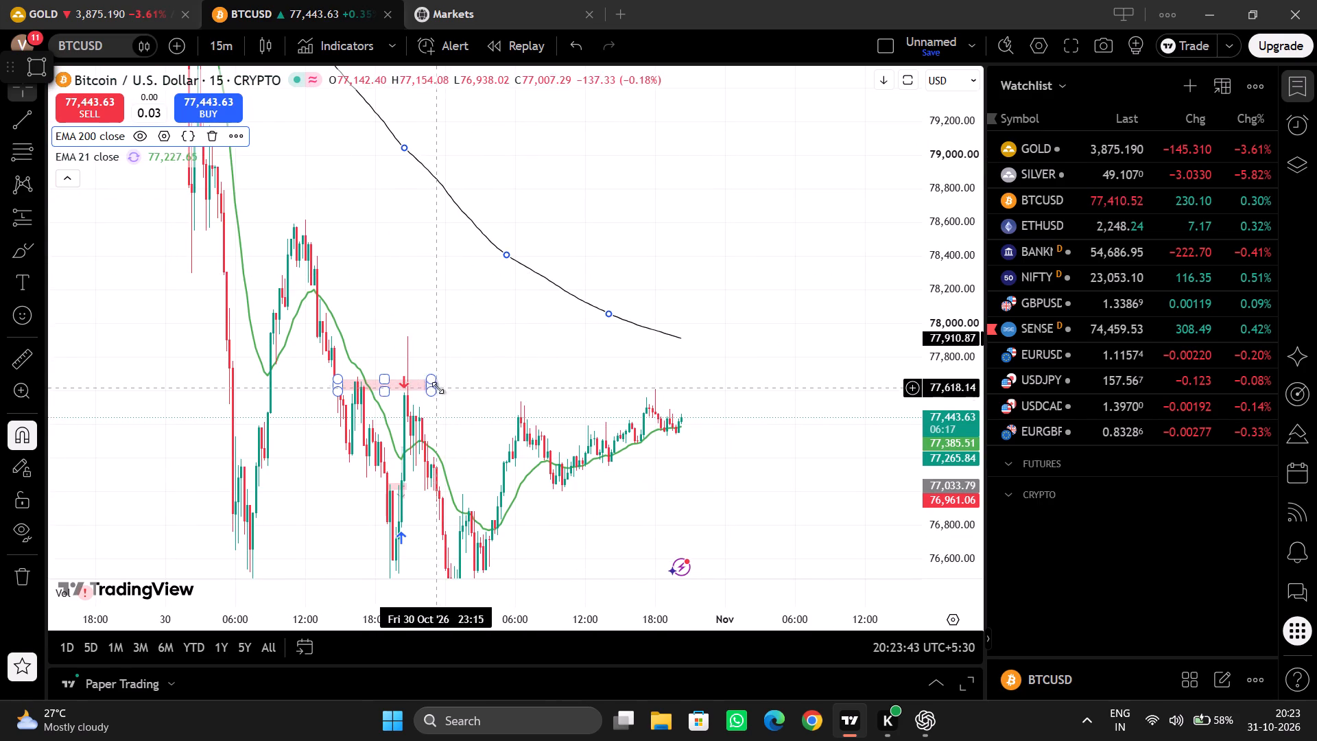
left_click_drag(436, 385, 752, 410)
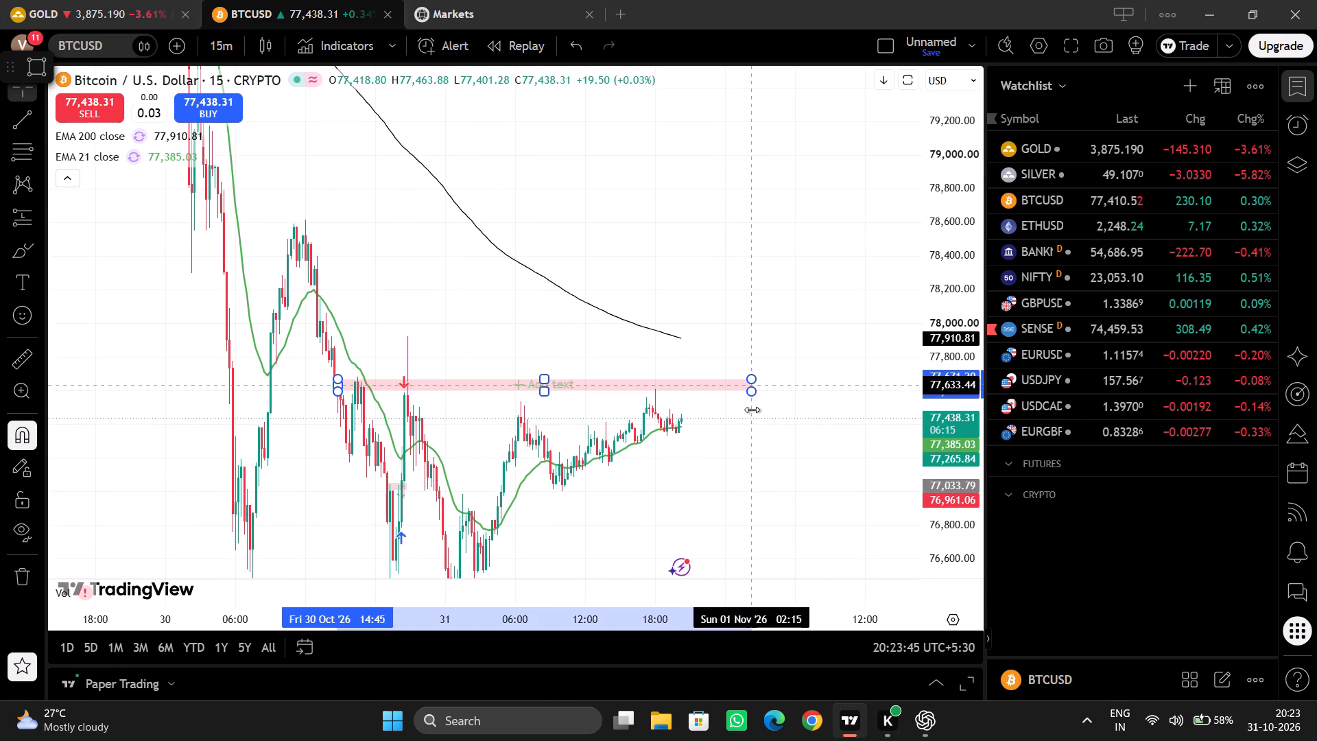
left_click_drag(752, 410, 757, 410)
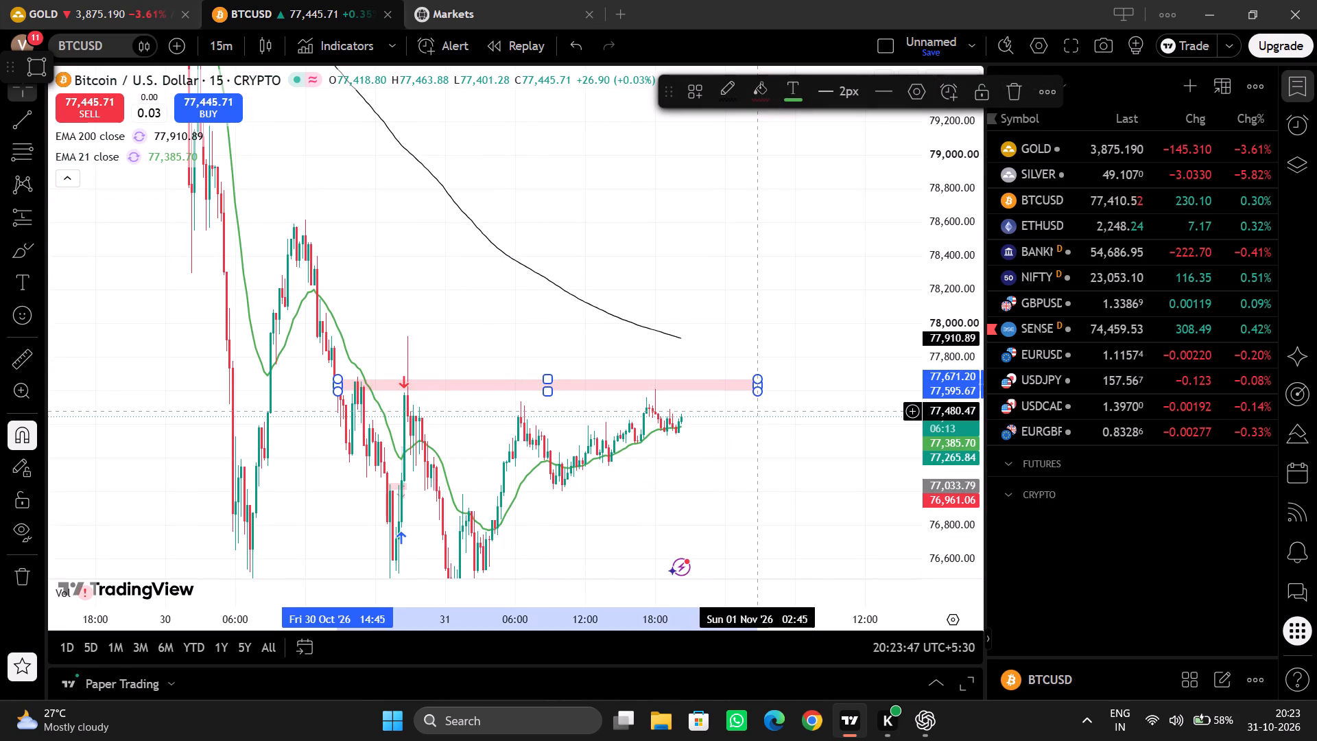
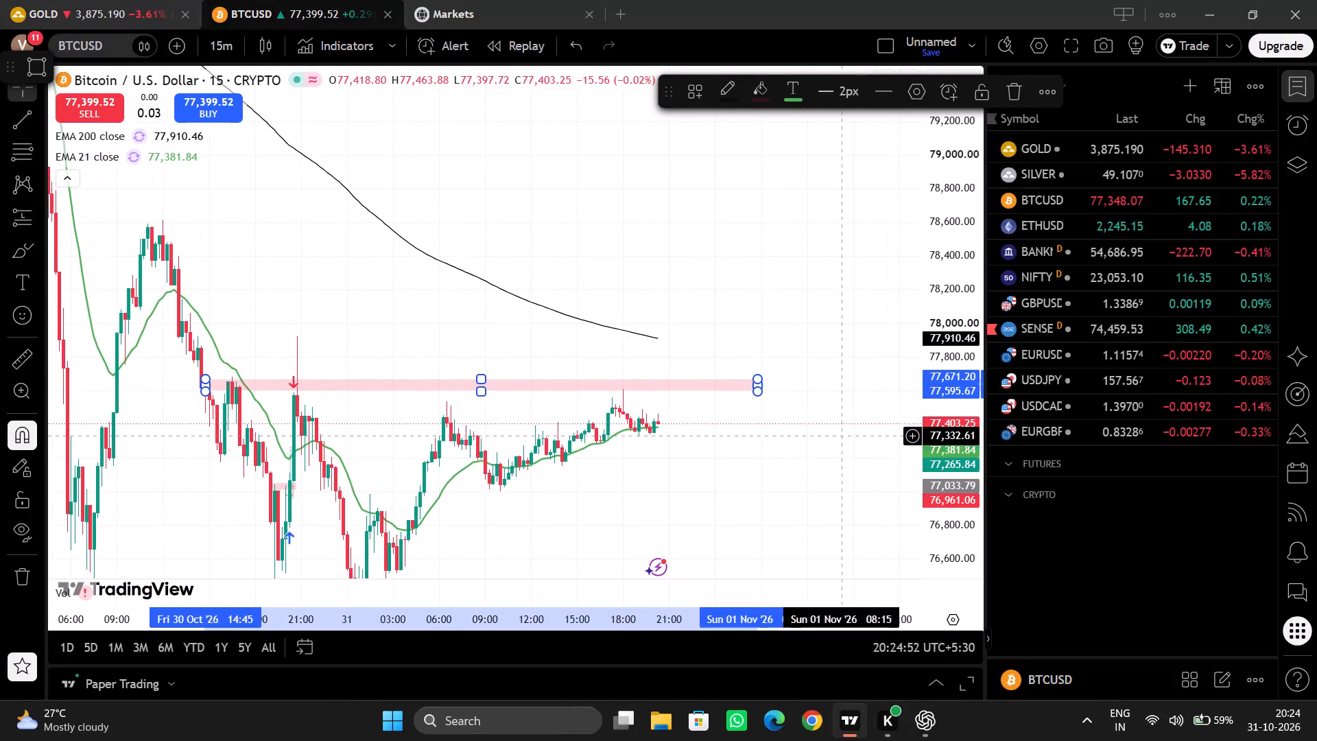
Change the BTCUSD chart interval to 5 minutes.
left_click_drag(943, 491, 999, 328)
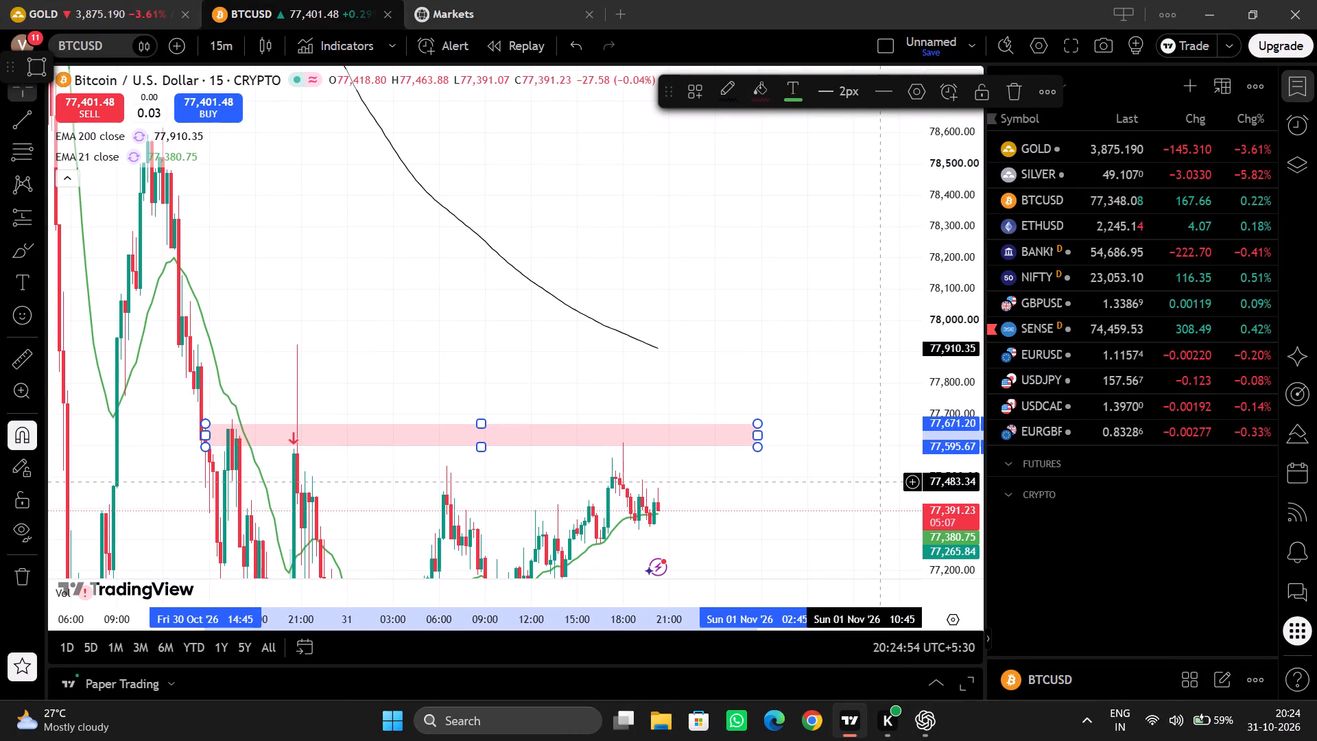
left_click_drag(878, 482, 844, 380)
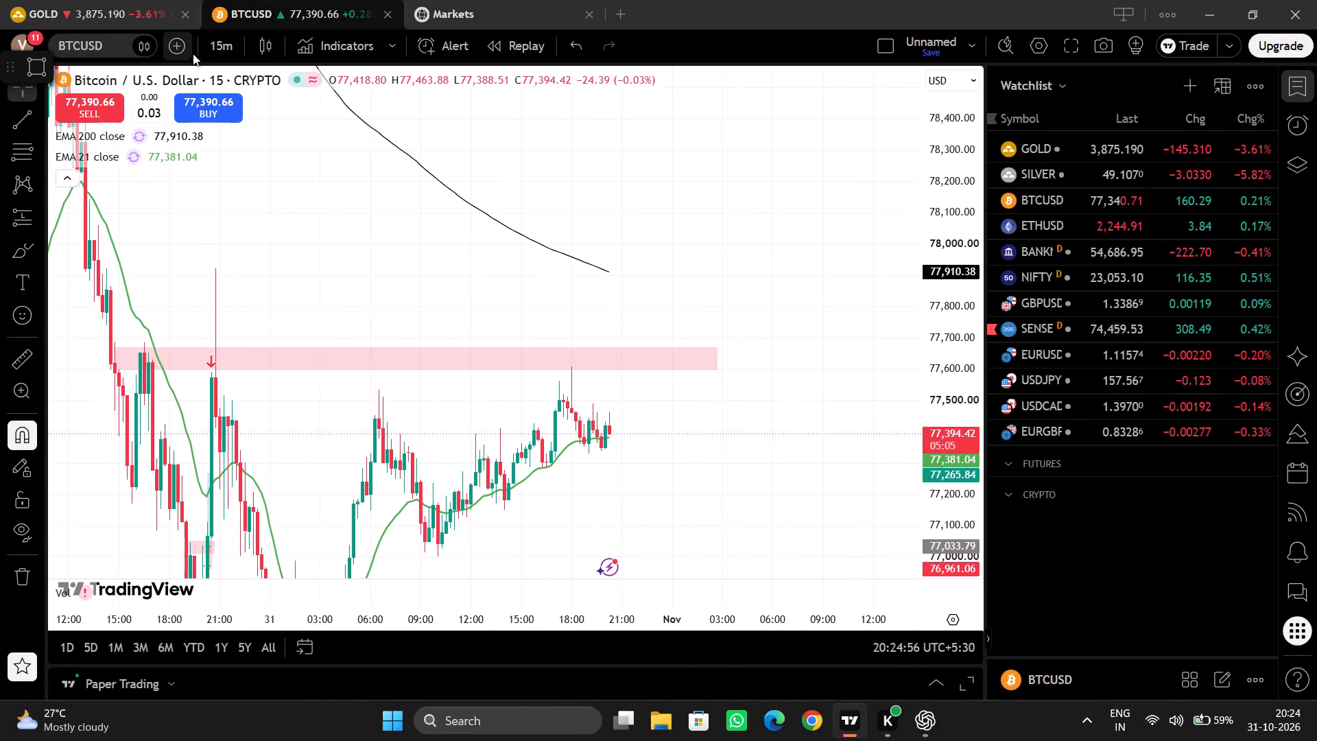
left_click(224, 47)
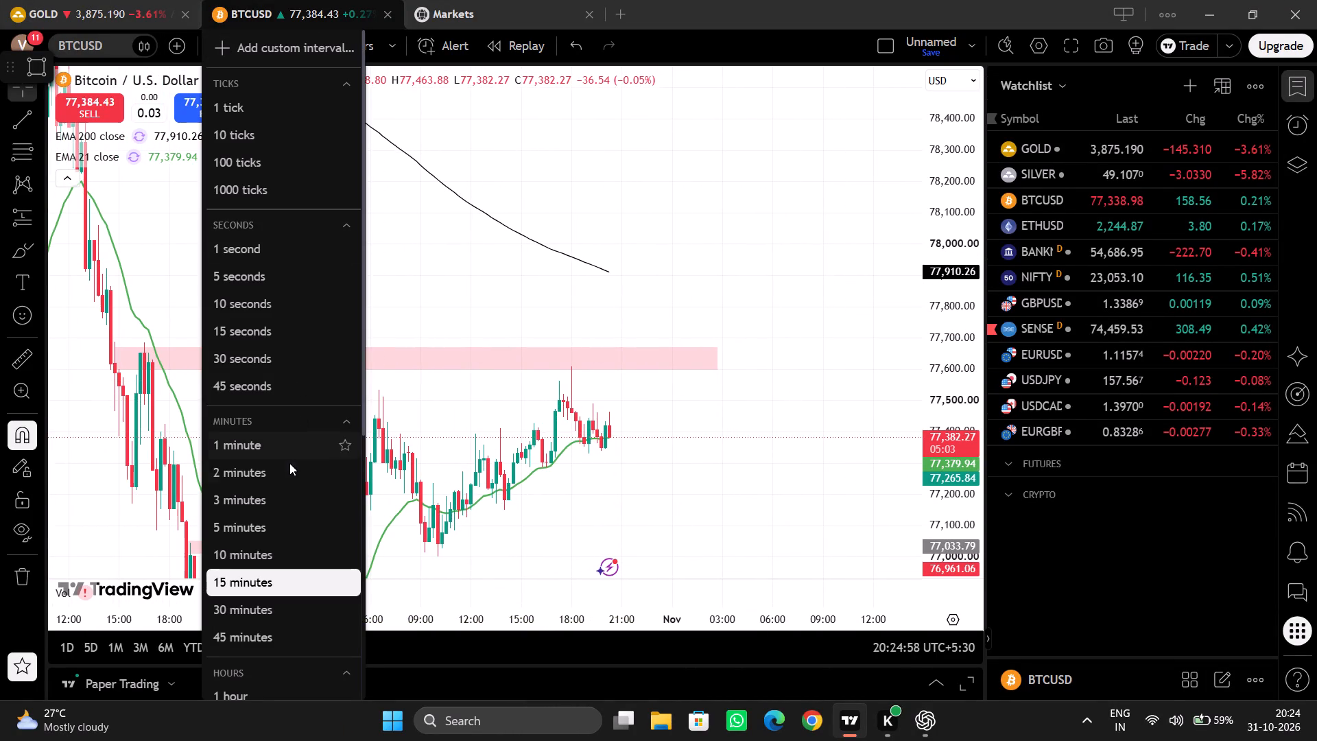
left_click(283, 517)
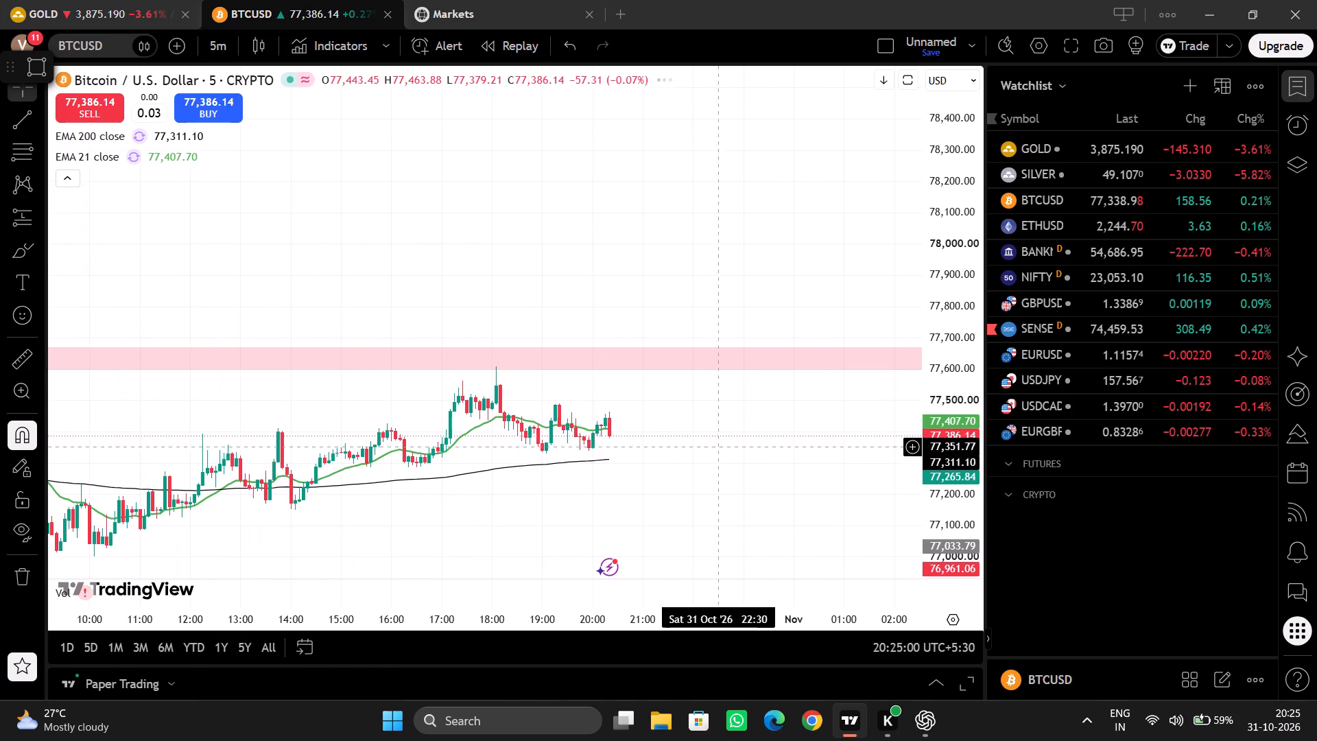
Examine the latest 5-minute BTCUSD candles up close, relative to the pink zone near 77,600 and the two EMA lines.
left_click_drag(587, 617, 803, 569)
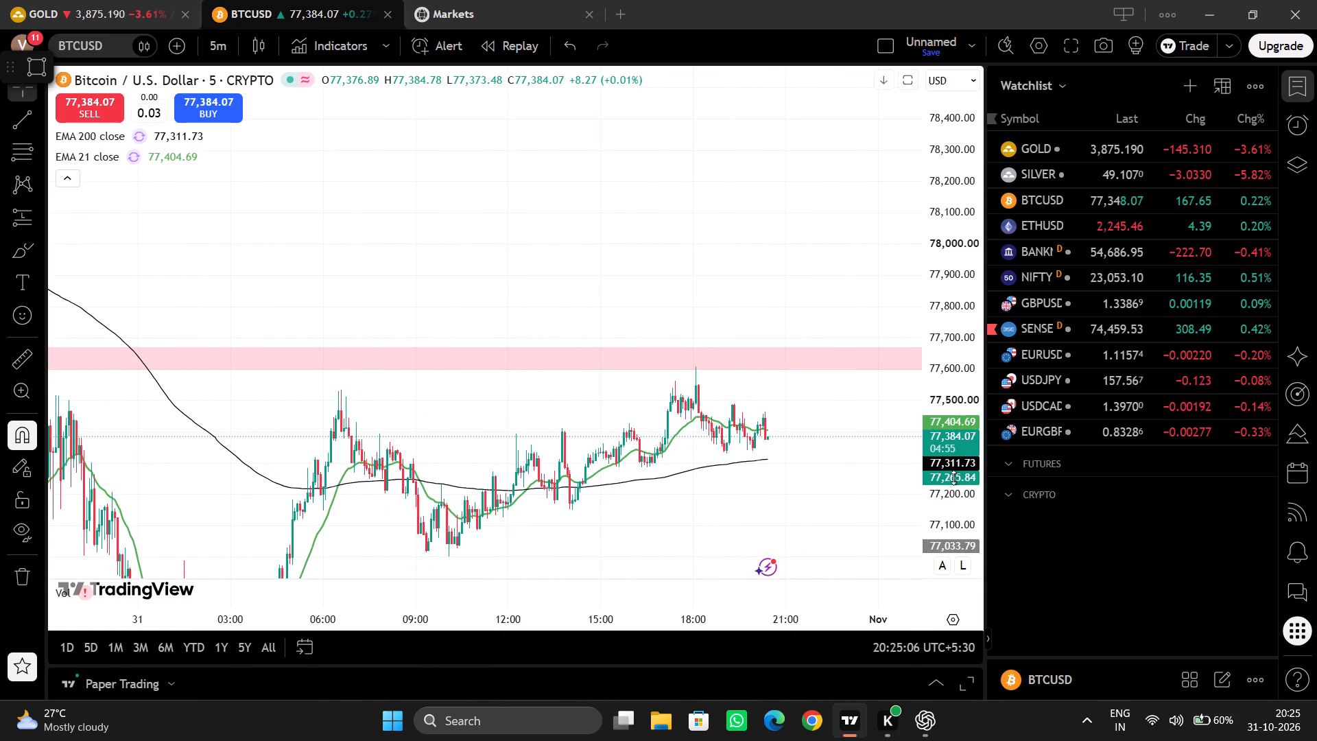
left_click_drag(960, 482, 958, 404)
left_click_drag(877, 445, 677, 333)
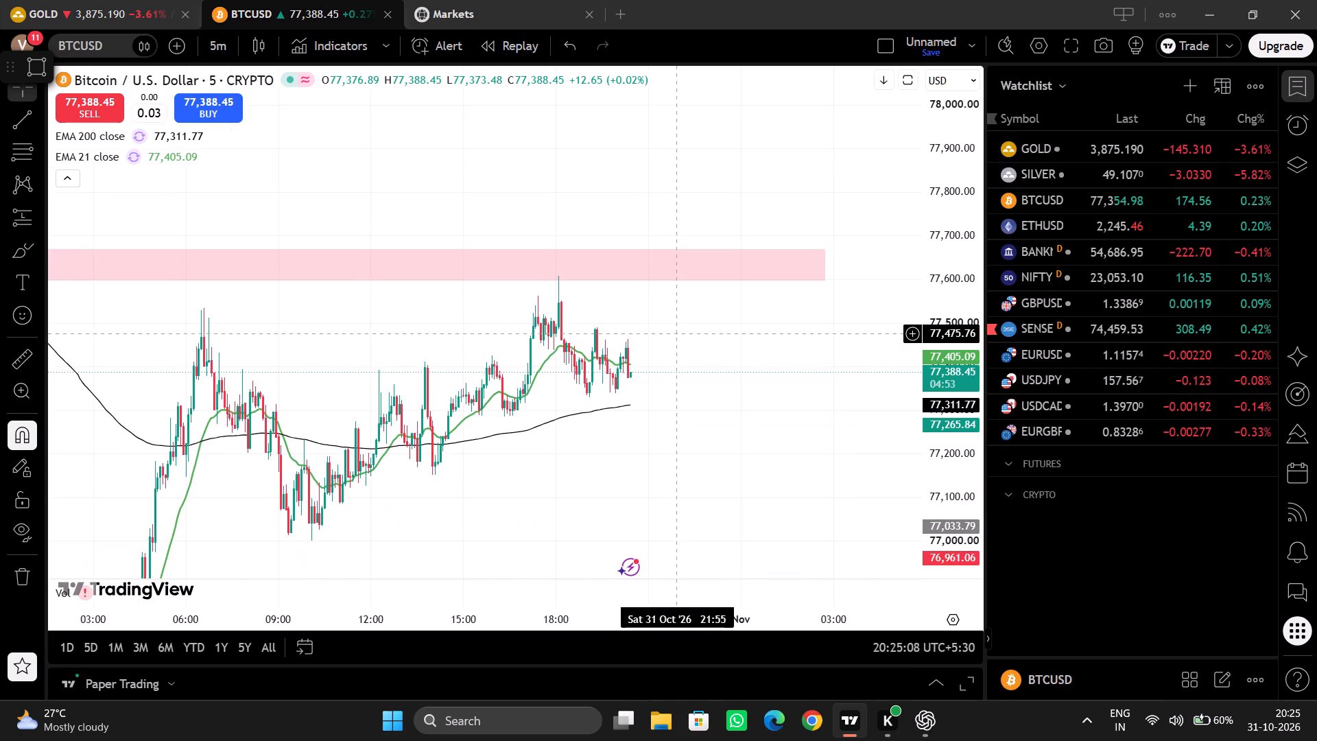
left_click(698, 381)
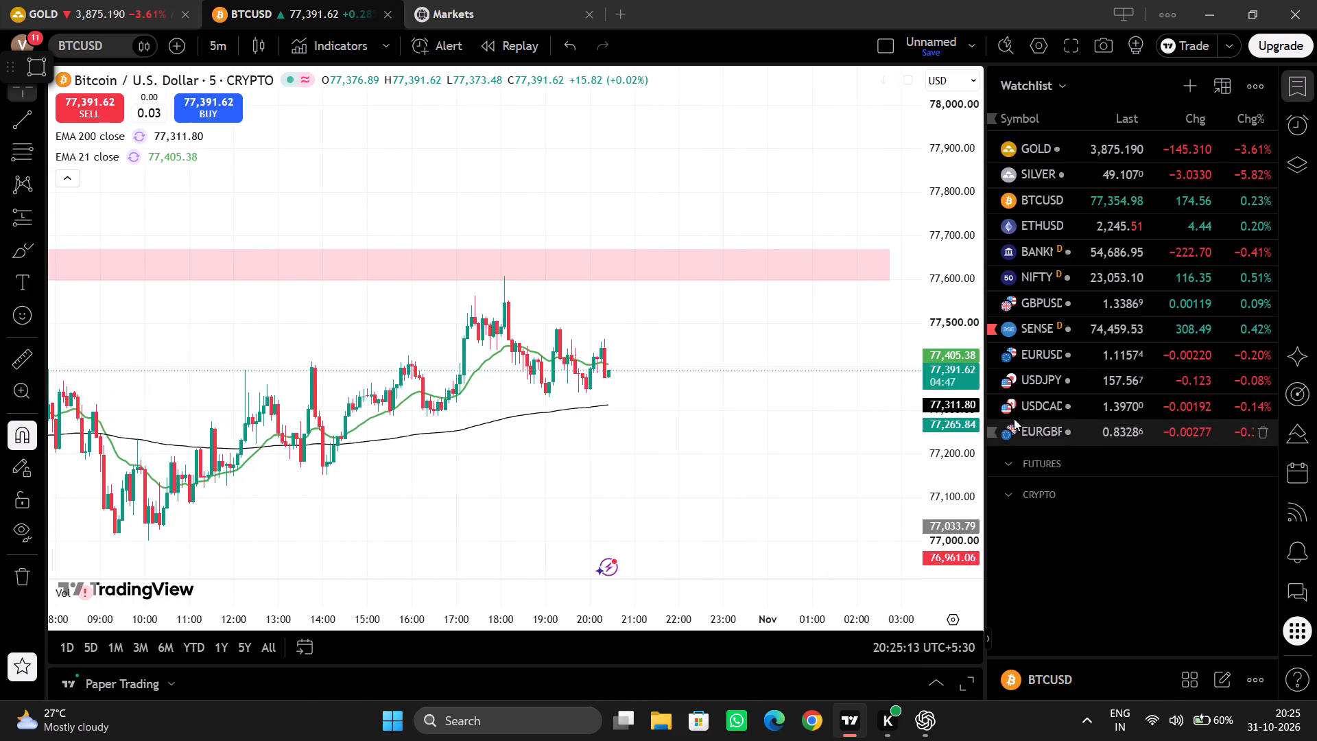
left_click_drag(975, 451, 949, 334)
left_click_drag(729, 408, 728, 446)
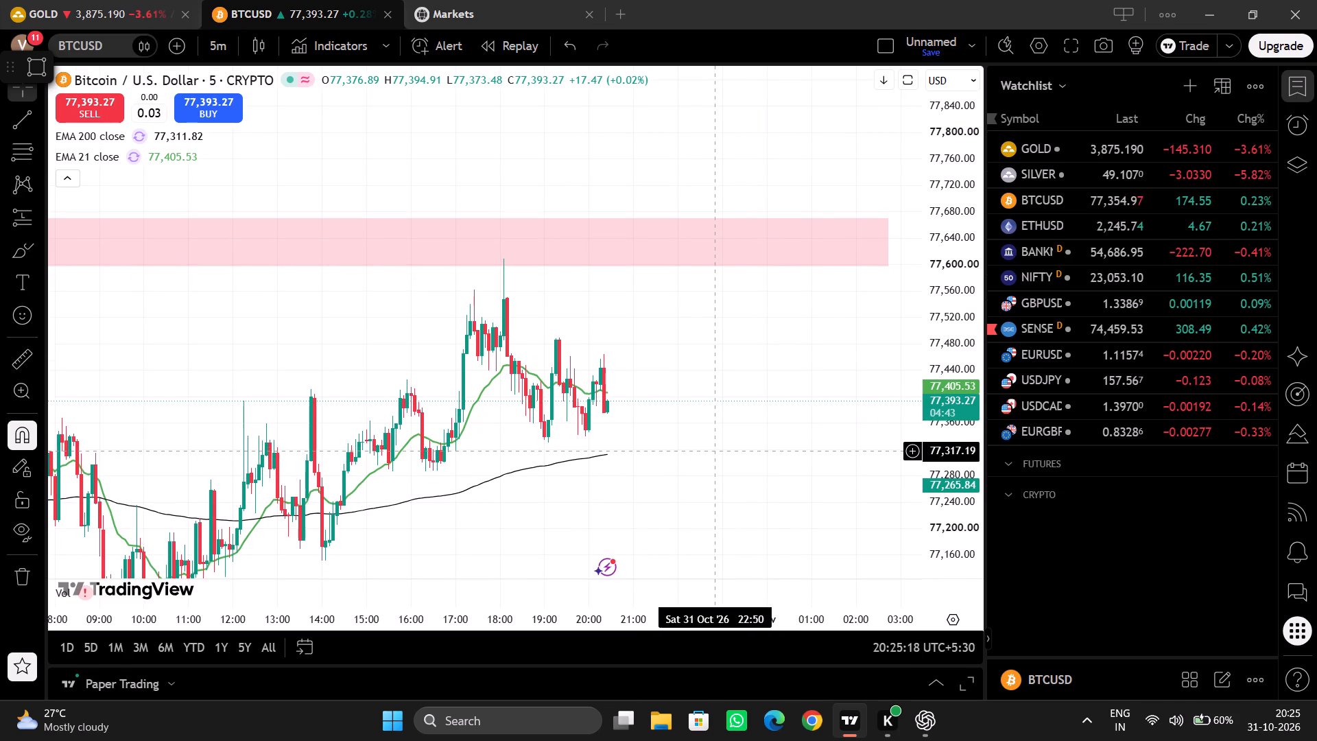
triple_click(715, 451)
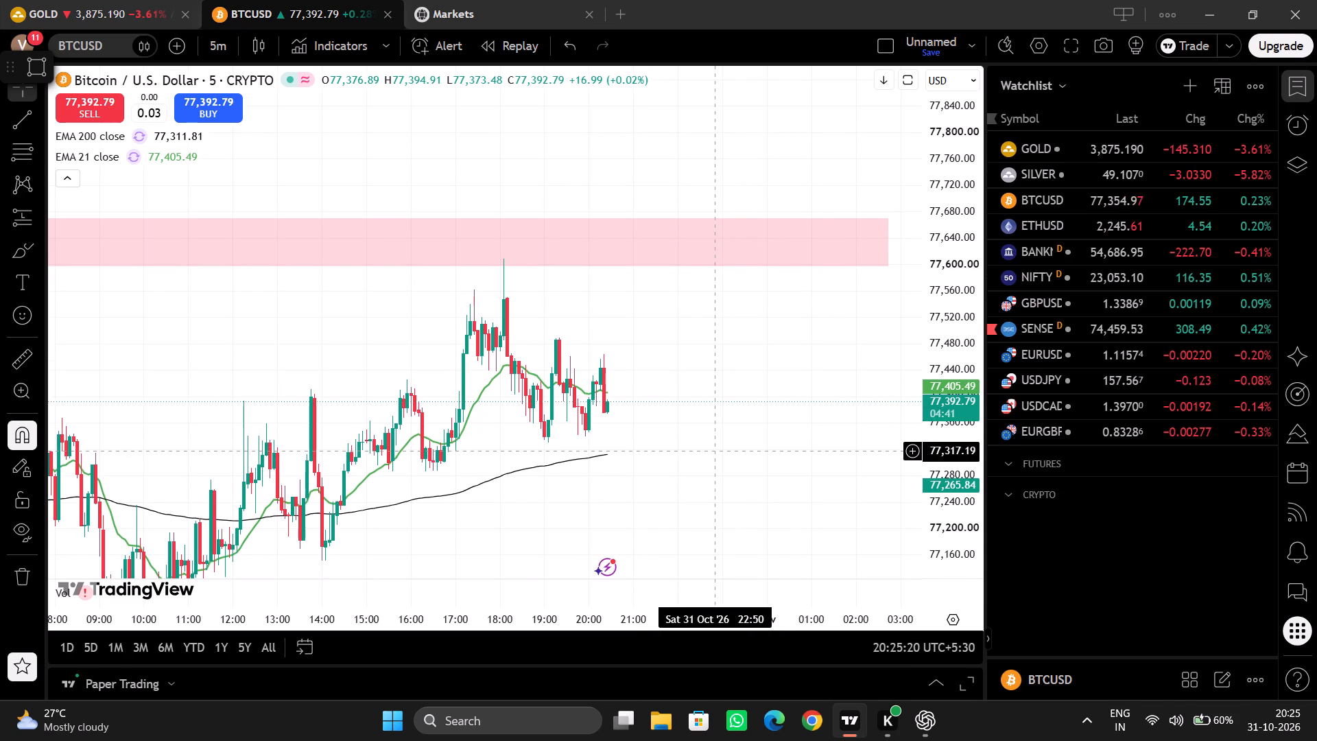
triple_click(715, 451)
left_click(715, 451)
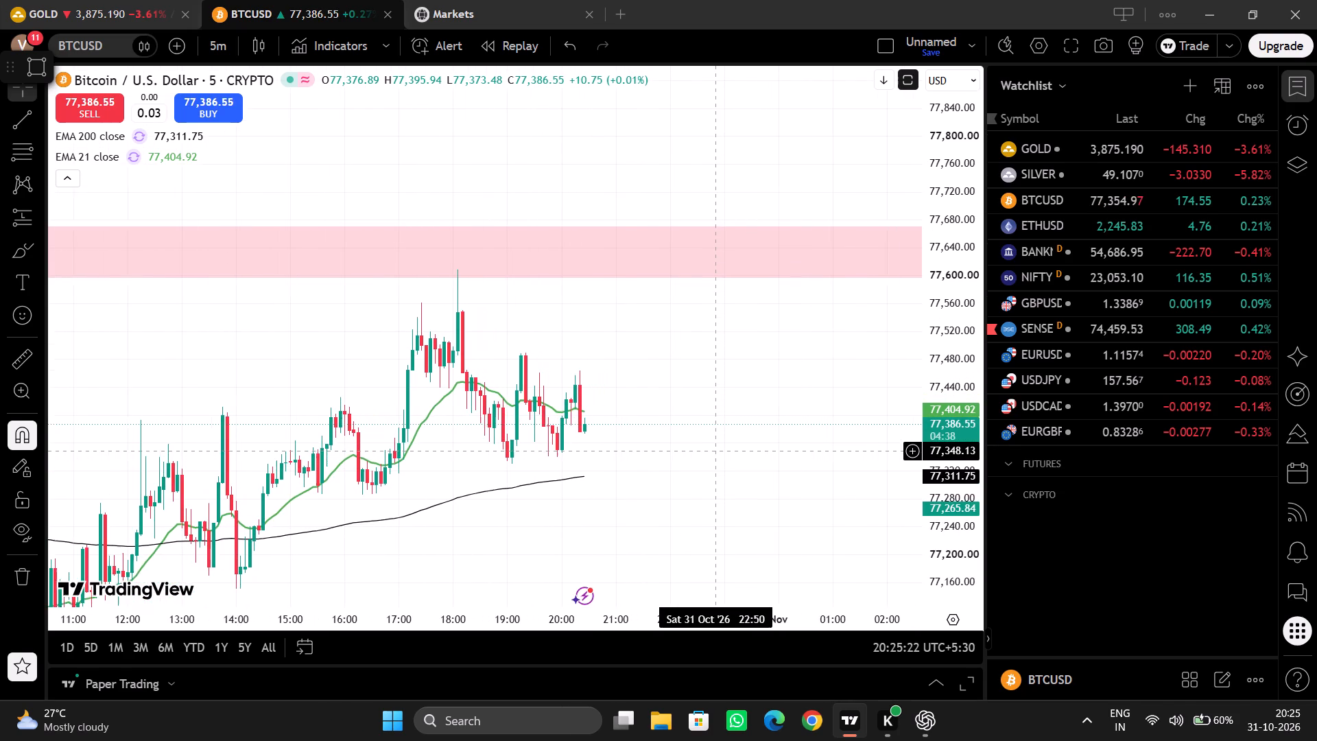
left_click_drag(949, 526, 943, 438)
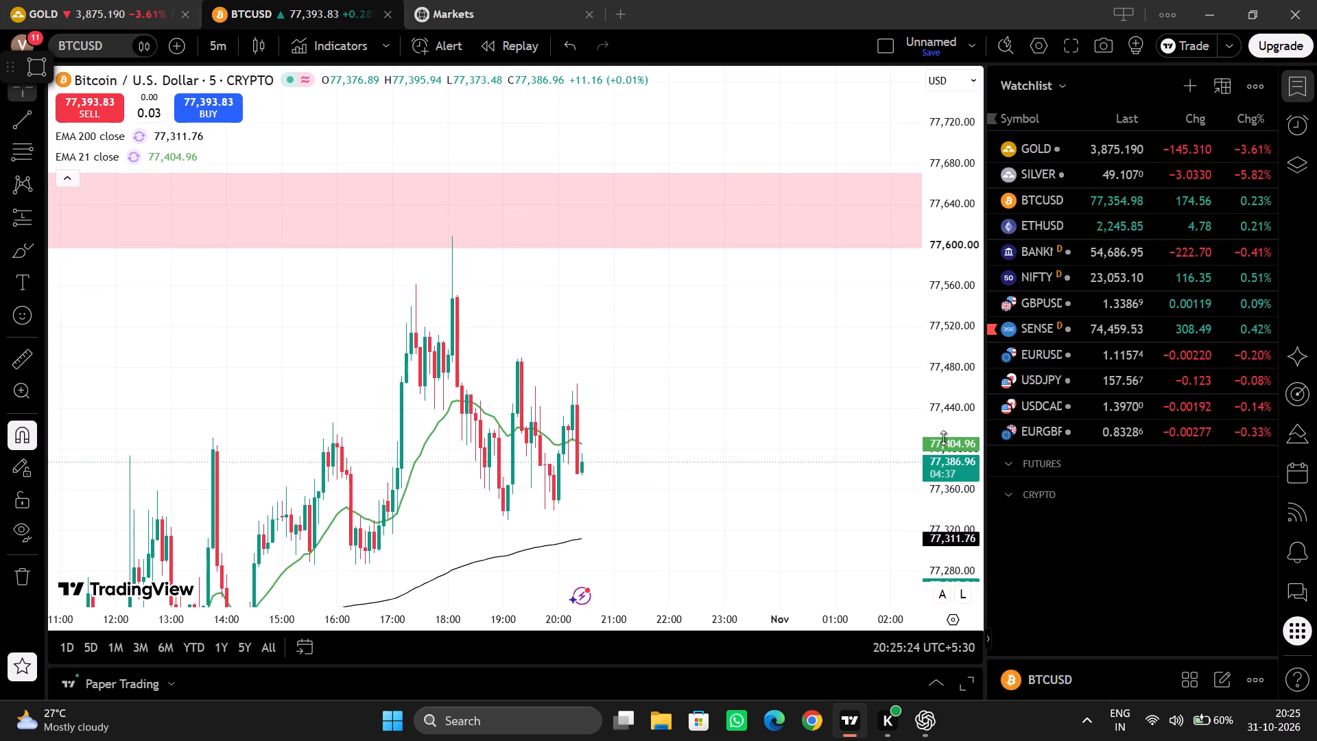
left_click_drag(767, 484, 774, 451)
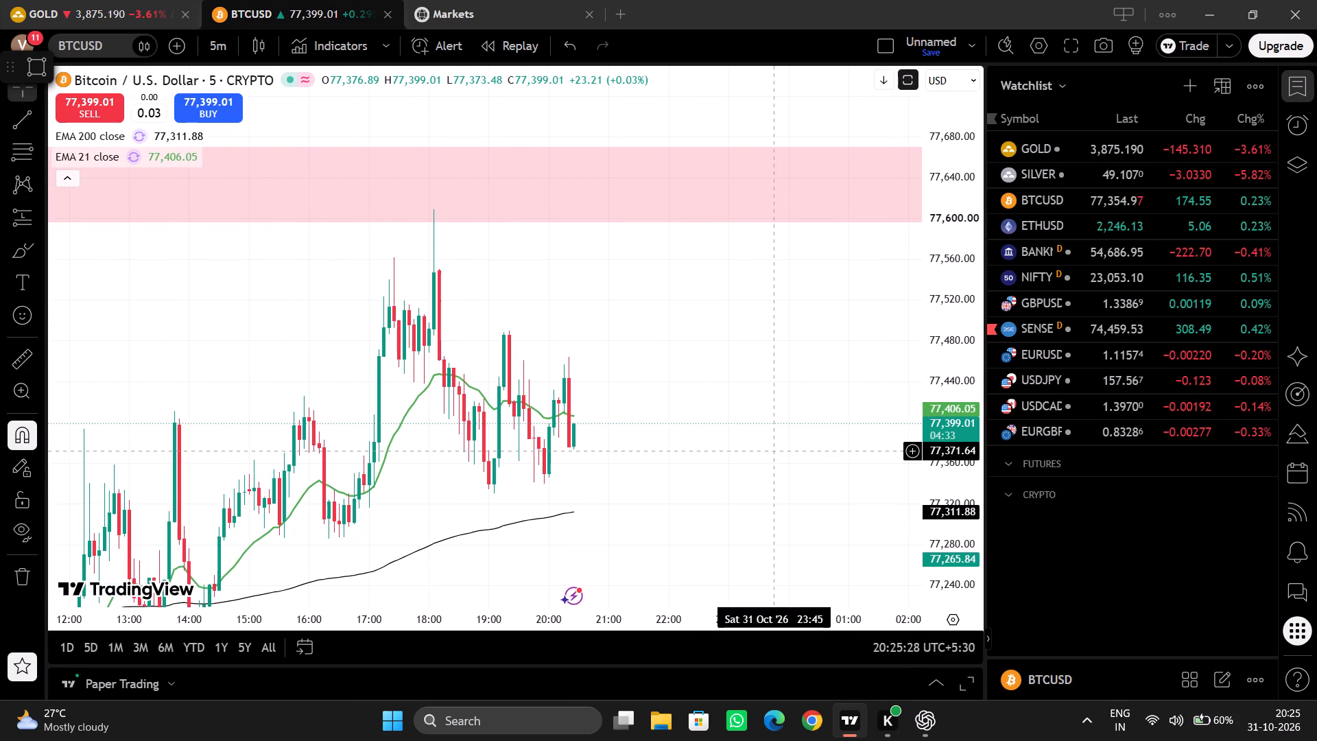
left_click_drag(774, 451, 792, 432)
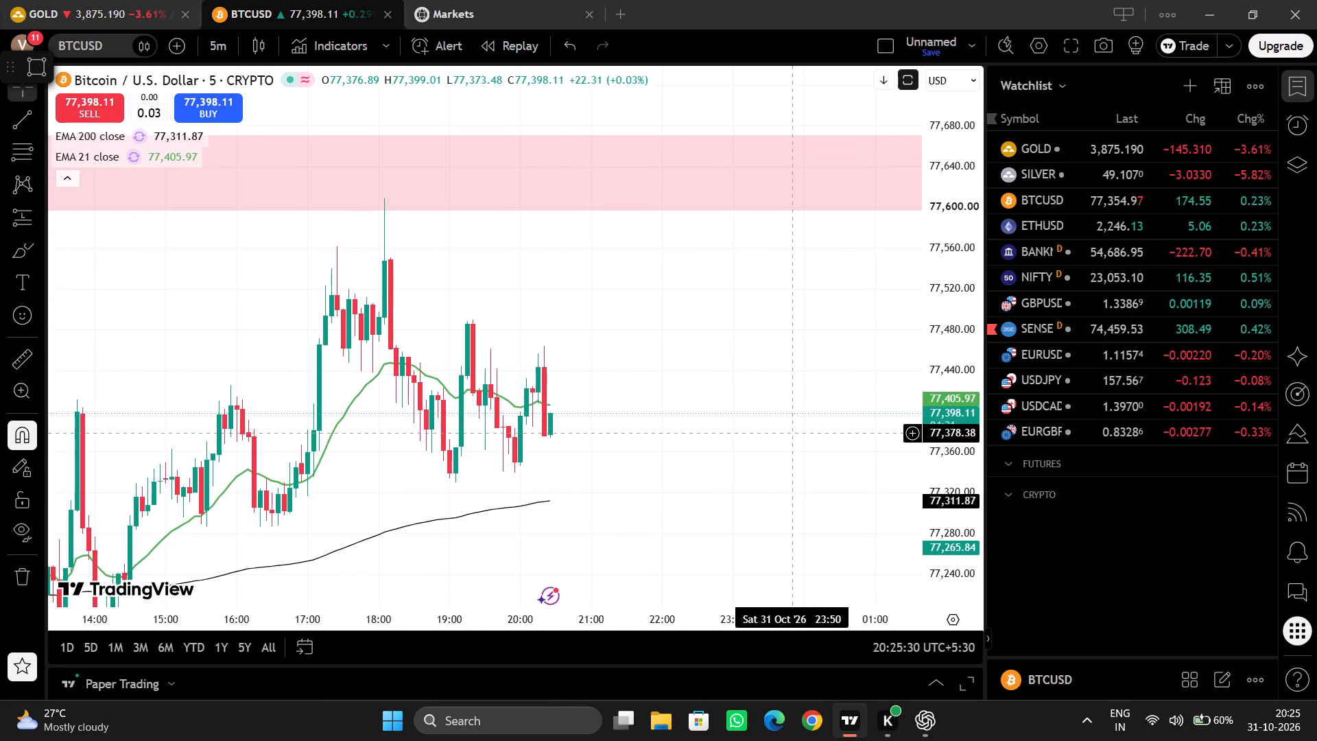
left_click_drag(641, 431, 700, 451)
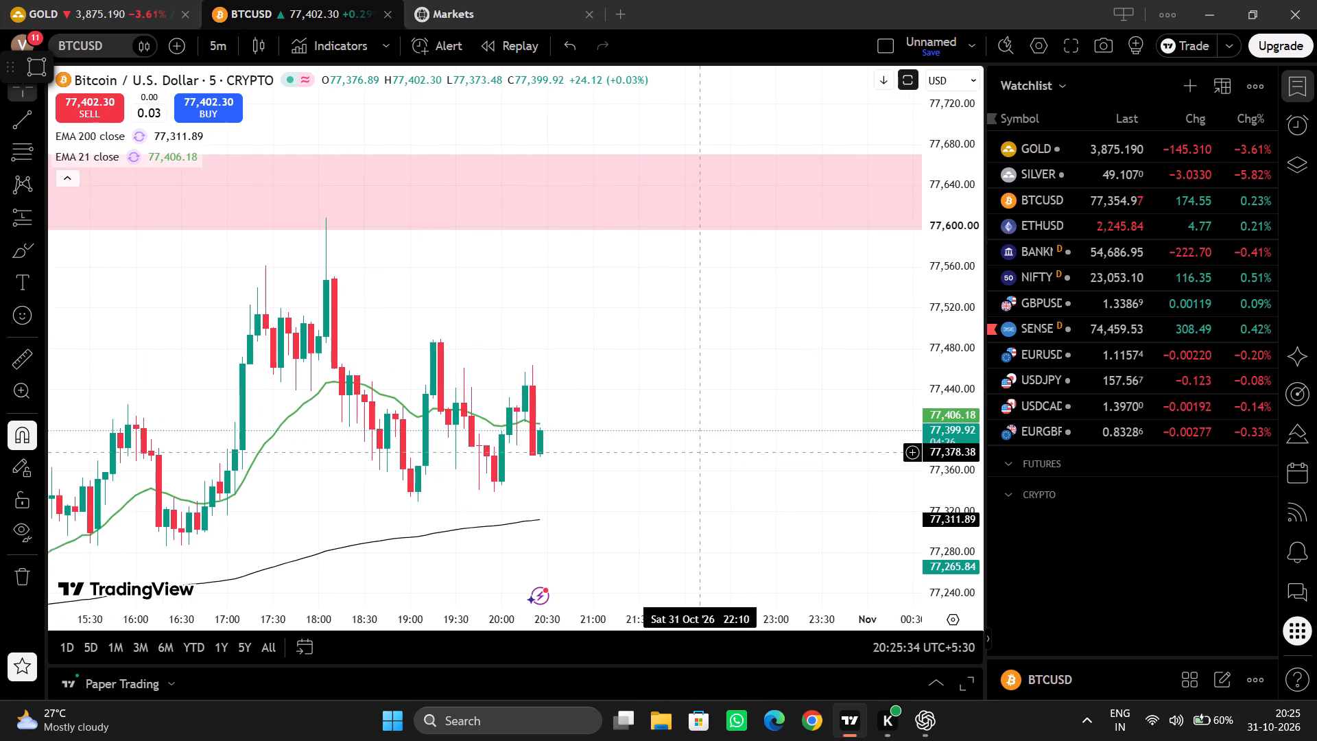
left_click_drag(700, 451, 722, 475)
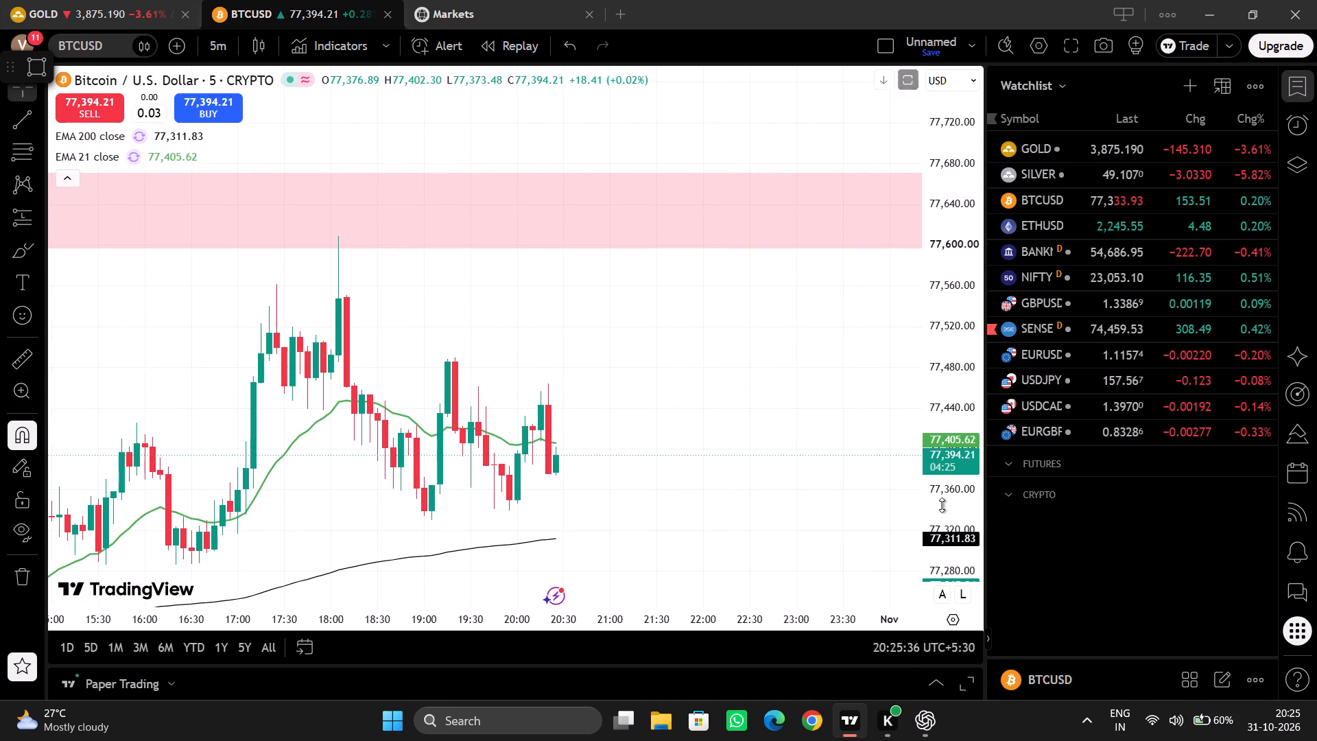
left_click_drag(942, 505, 928, 475)
left_click_drag(797, 496, 785, 449)
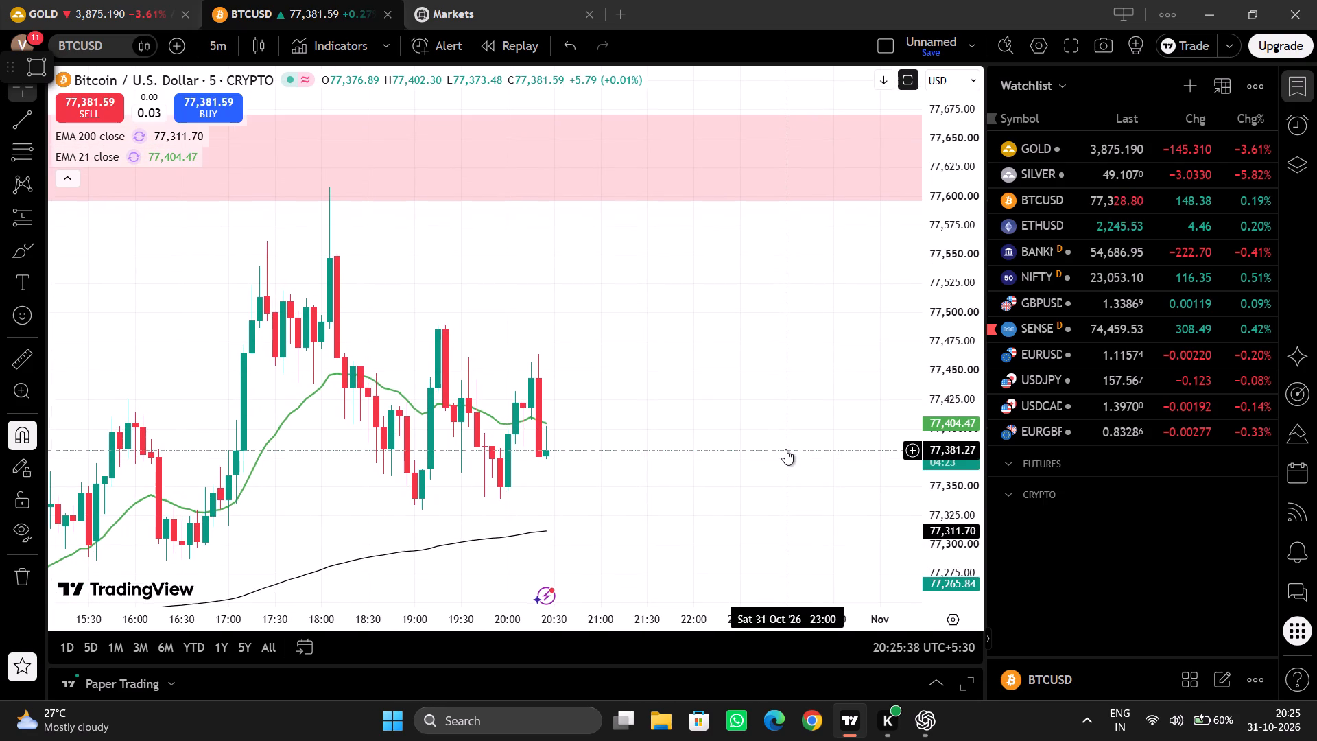
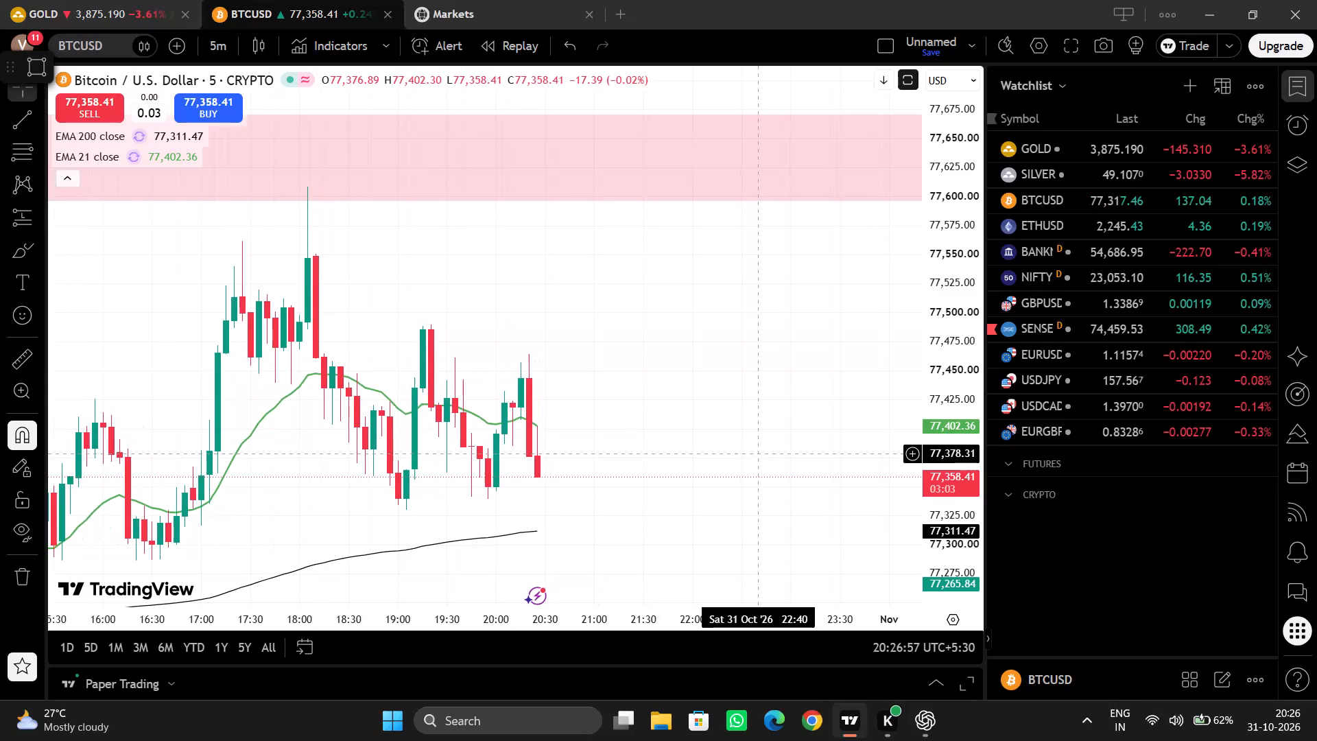
Change the BTCUSD chart interval to 15 minutes.
left_click_drag(758, 453, 842, 298)
left_click_drag(554, 613, 741, 527)
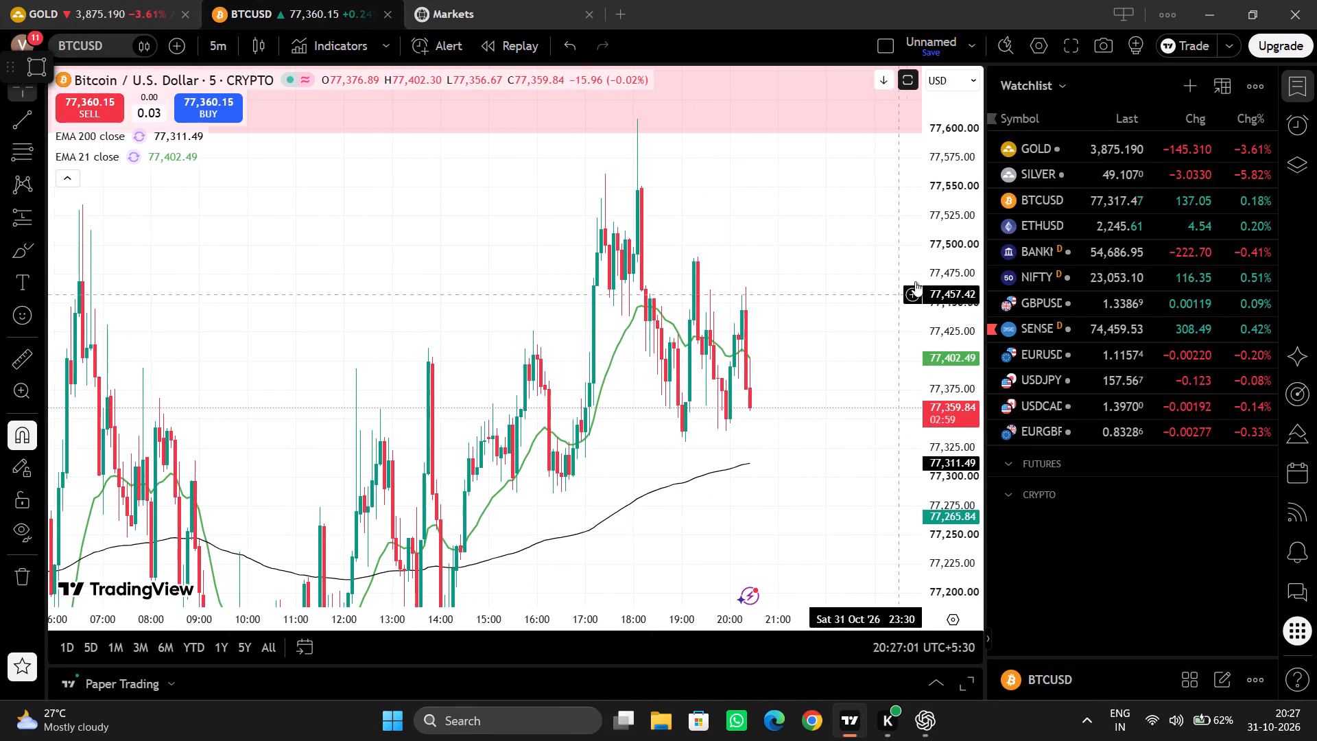
left_click_drag(958, 252, 972, 443)
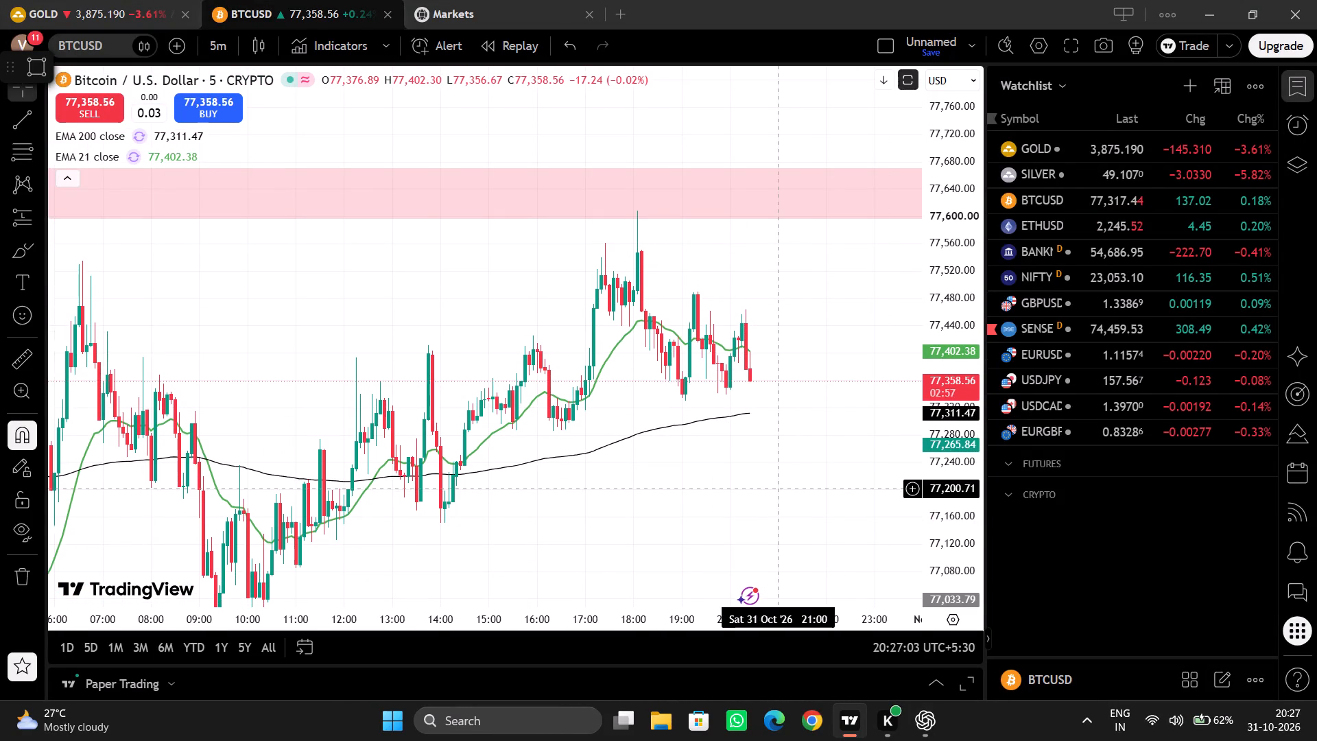
left_click_drag(778, 489, 771, 351)
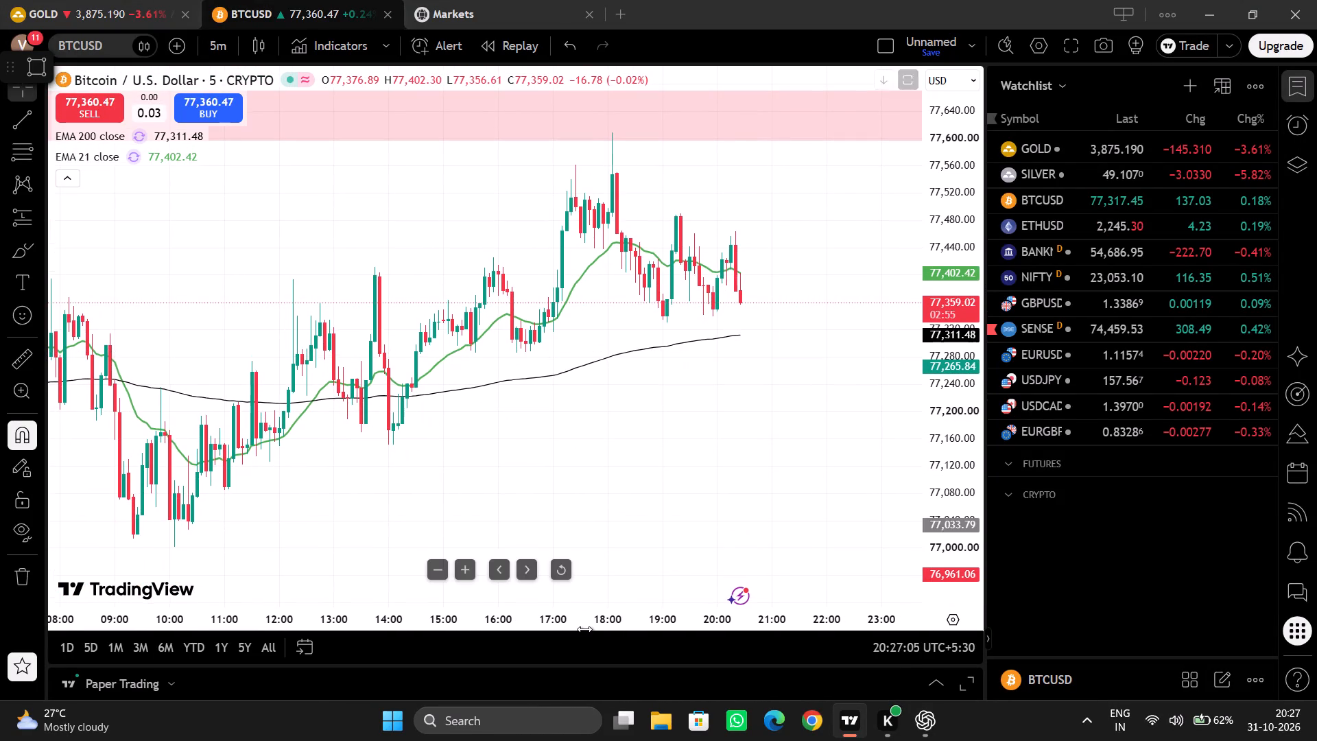
left_click_drag(584, 629, 775, 586)
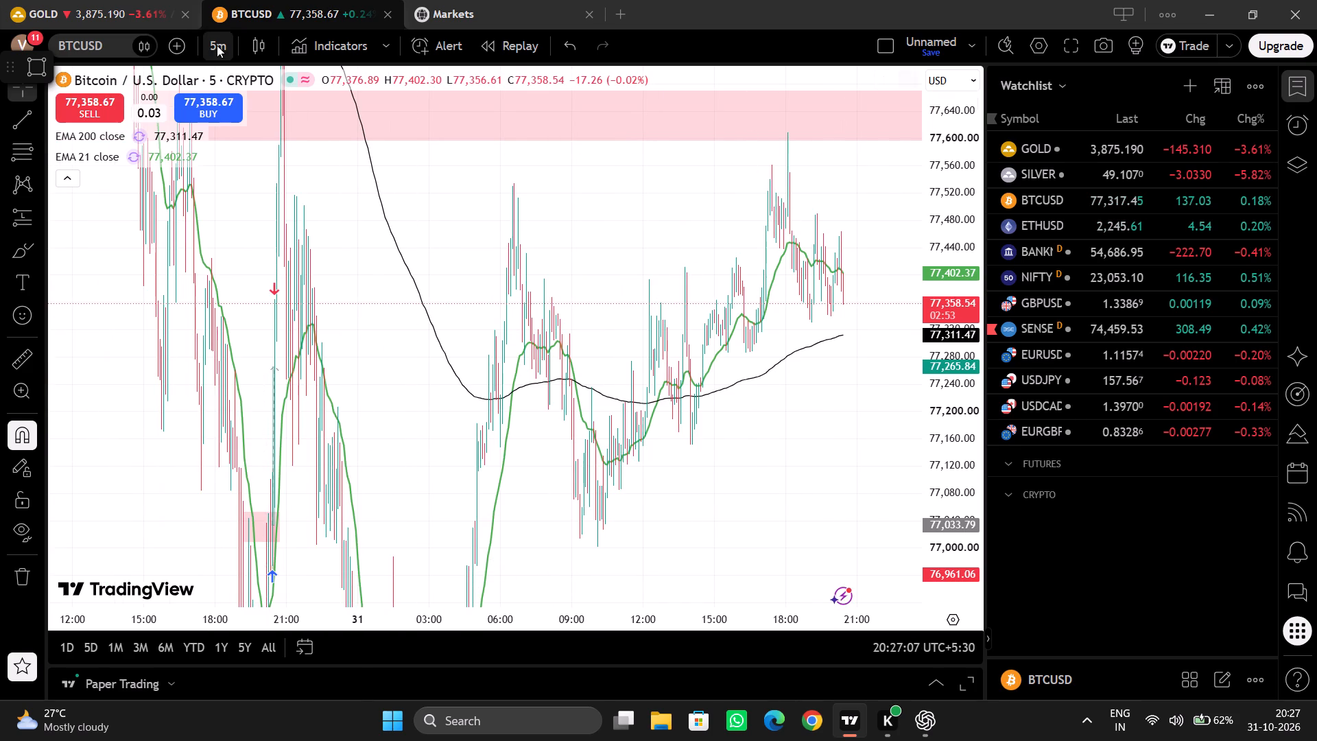
left_click(217, 45)
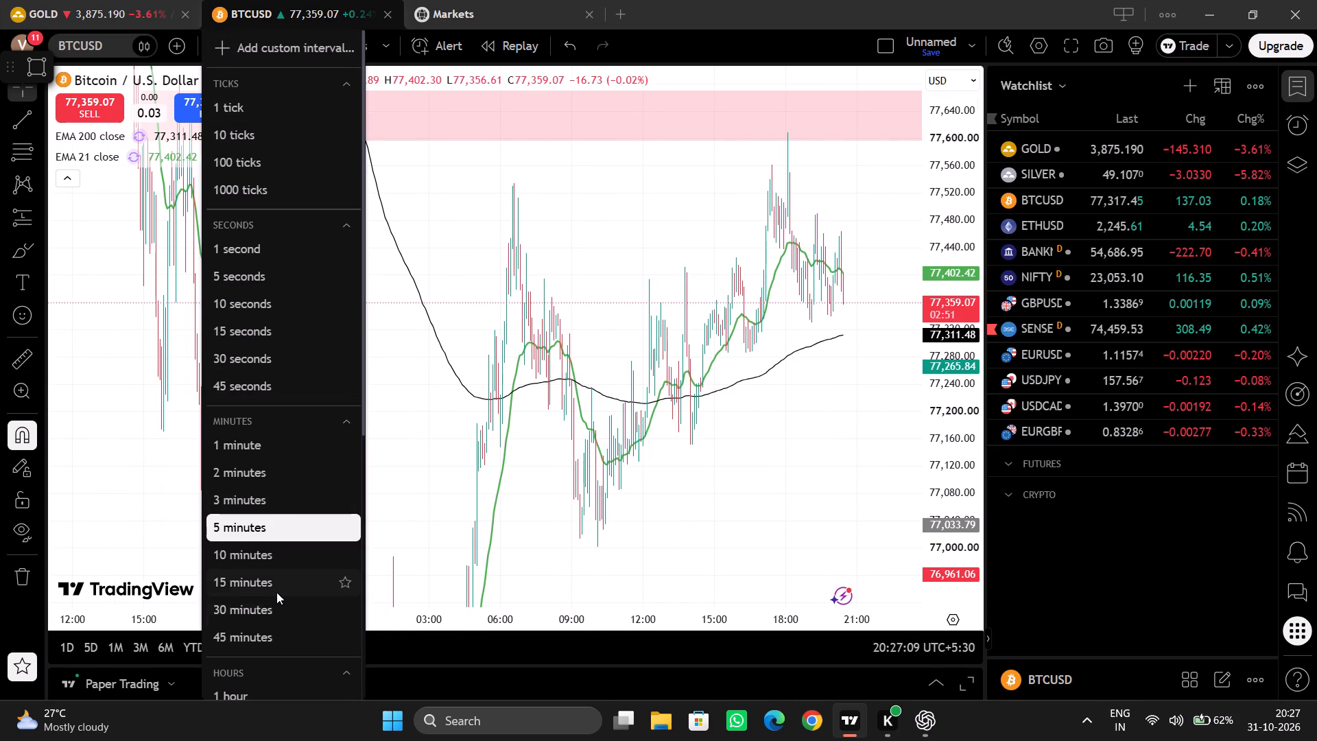
left_click(277, 591)
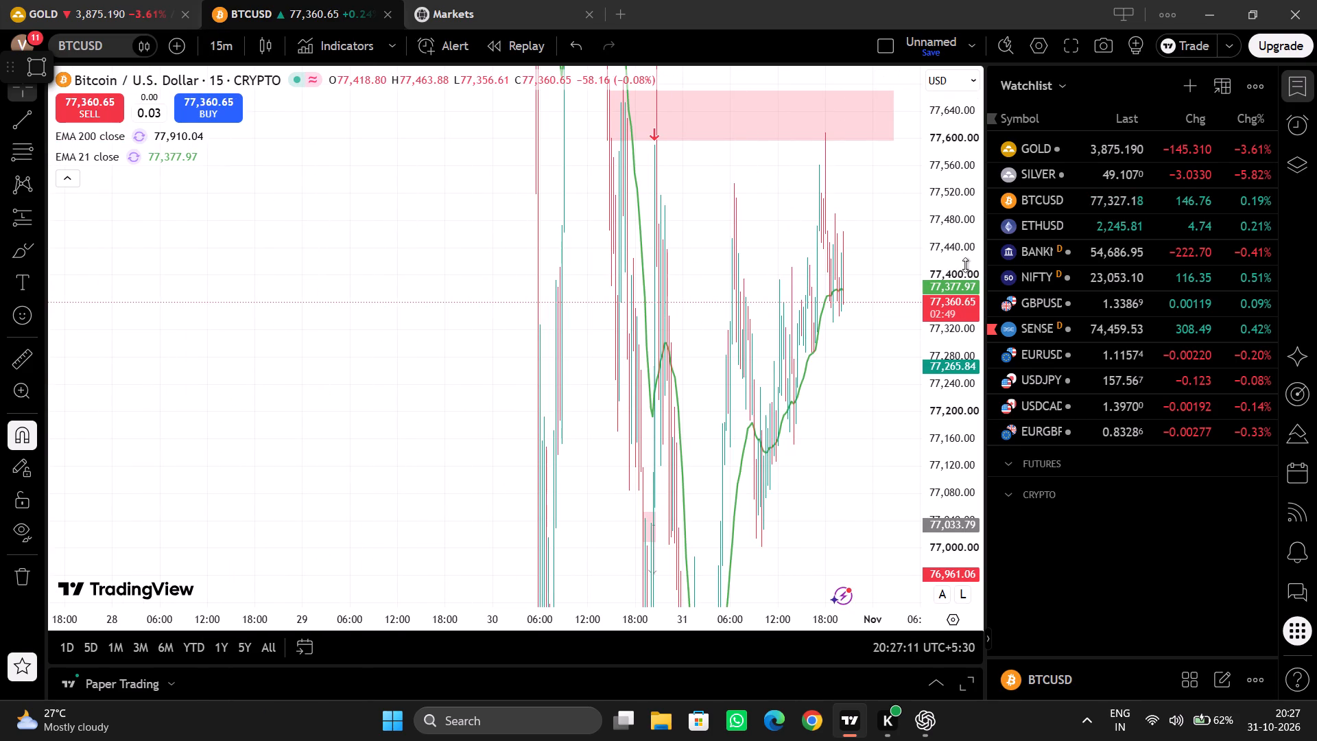
Examine the earlier 15-minute BTCUSD swings against the pink zone near 77,600 and the two EMA lines.
left_click_drag(965, 265, 943, 606)
left_click_drag(873, 621, 681, 602)
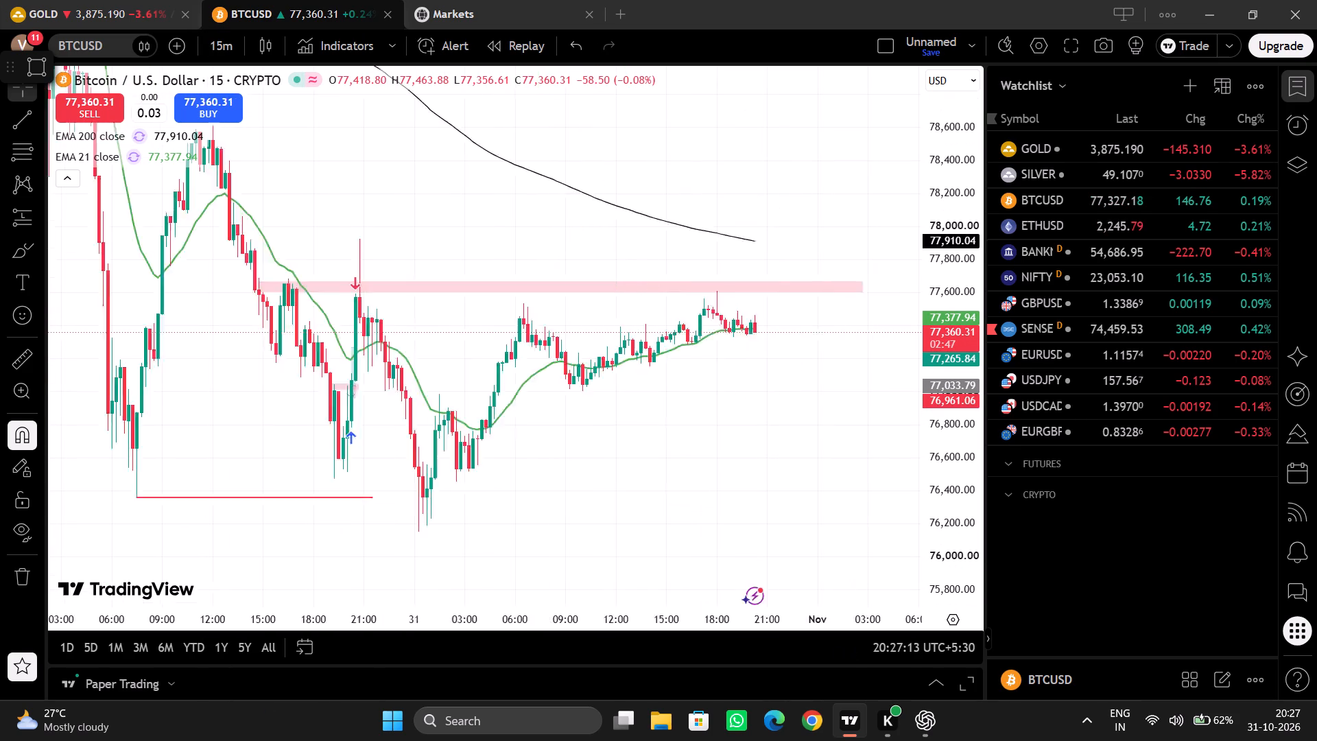
left_click_drag(681, 602, 772, 511)
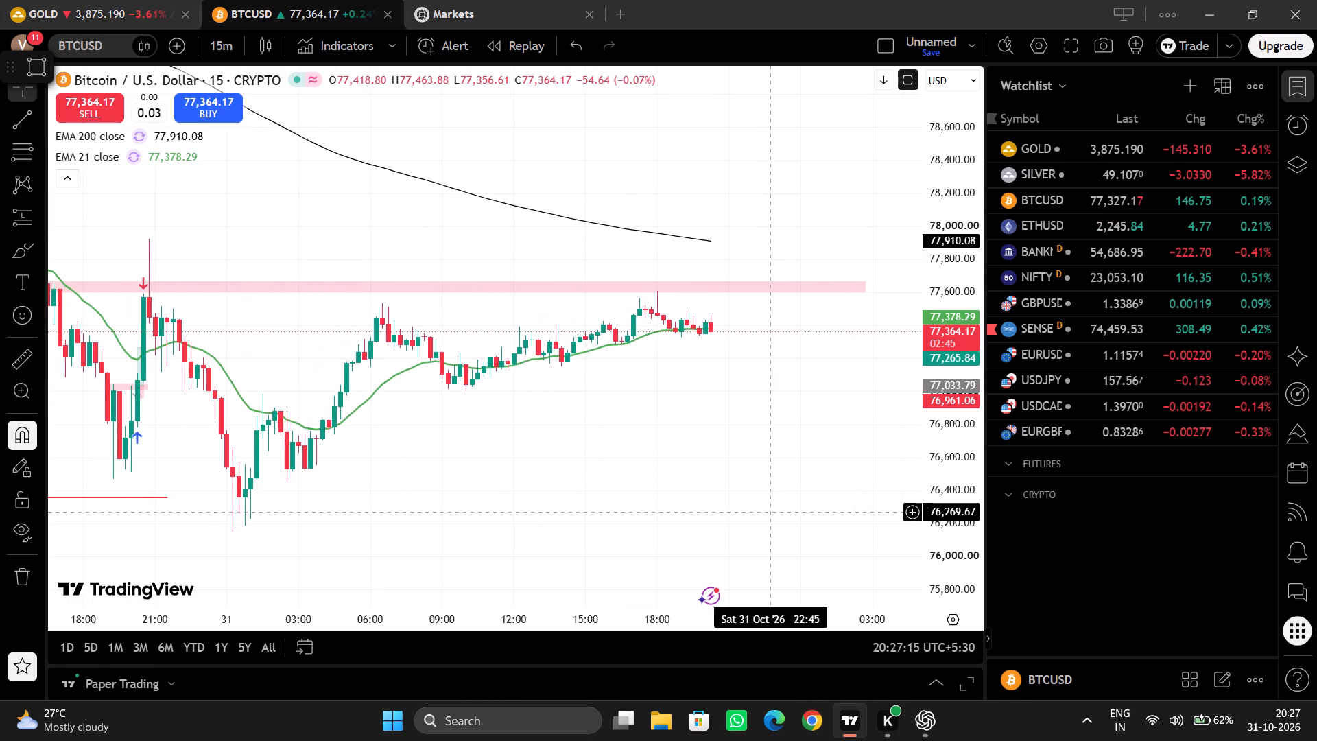
left_click_drag(965, 497, 982, 81)
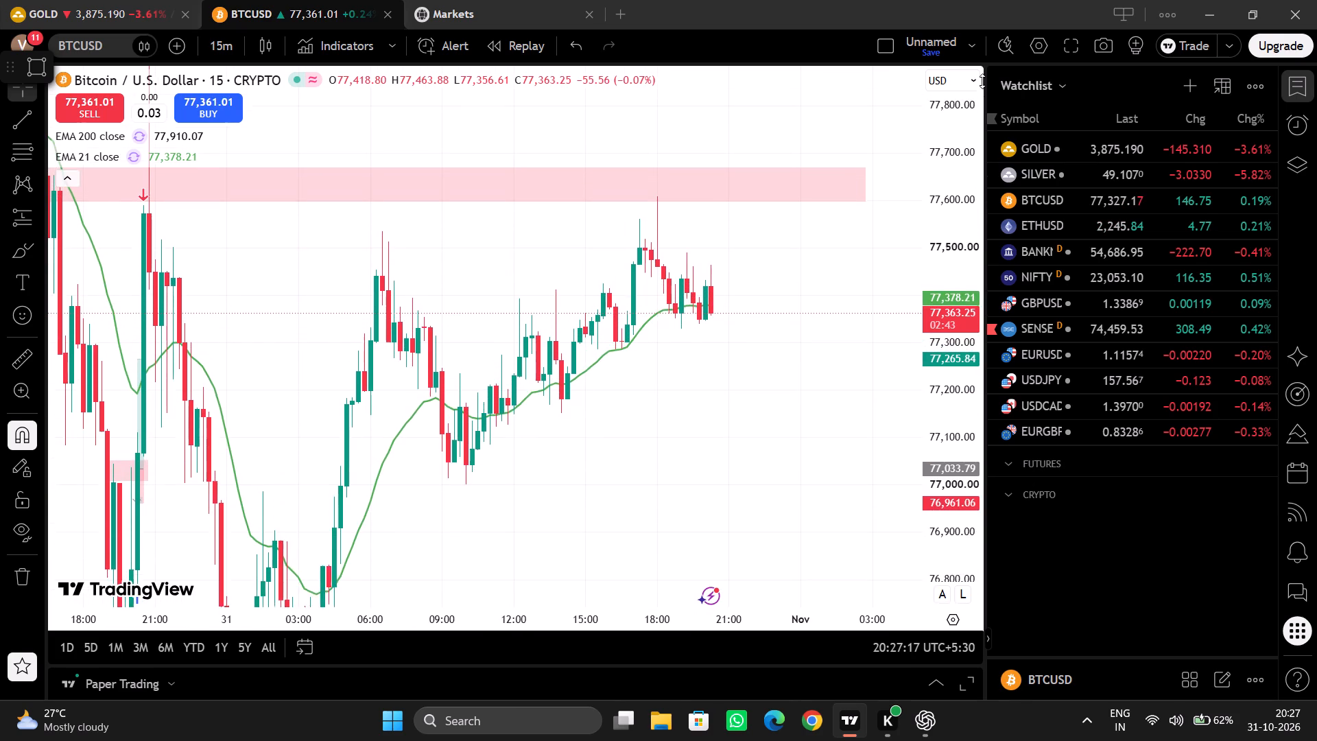
left_click_drag(982, 81, 953, 121)
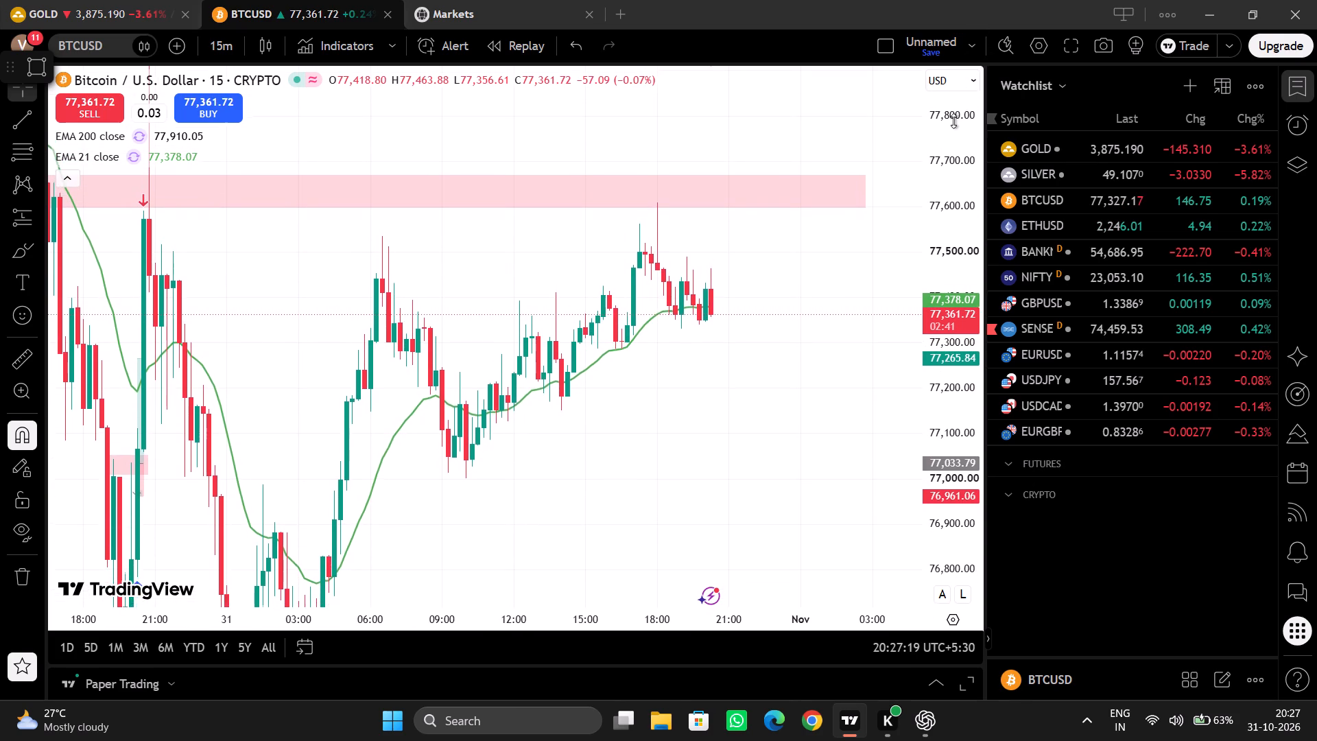
left_click_drag(953, 121, 930, 74)
left_click_drag(730, 327, 873, 412)
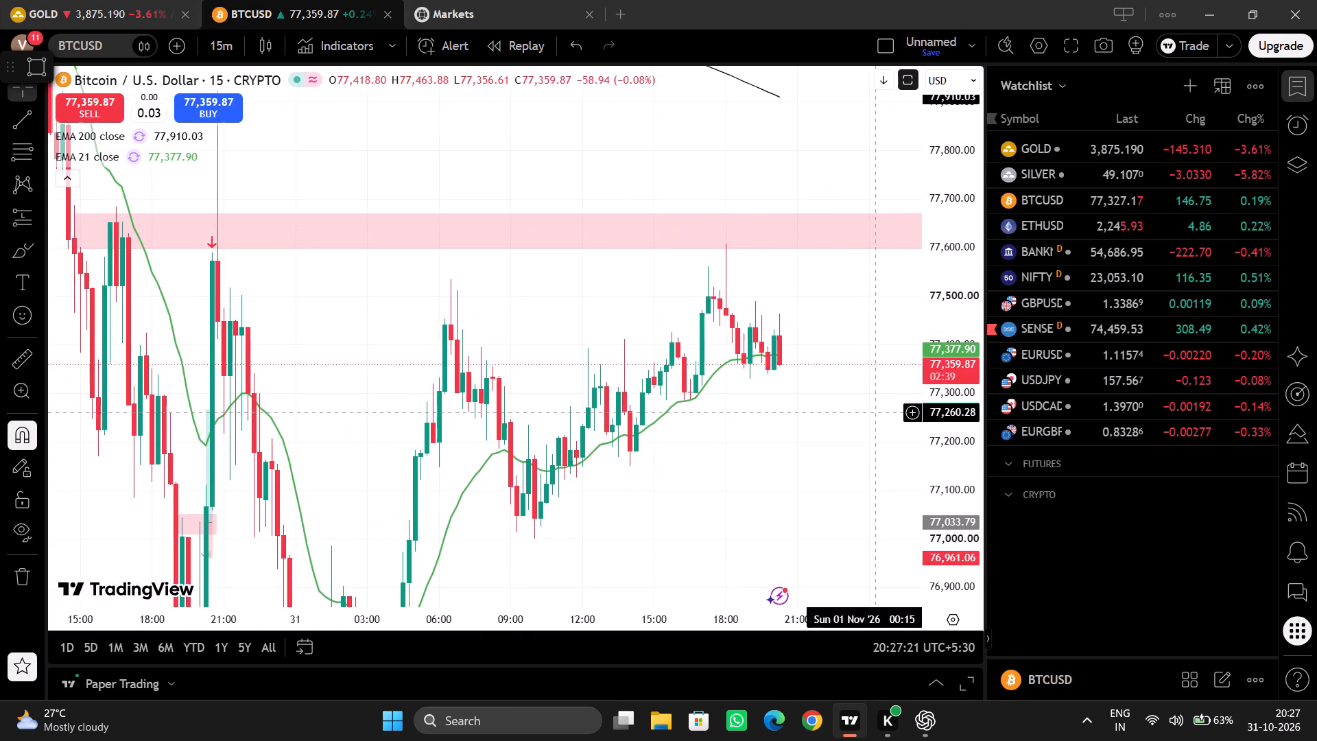
left_click_drag(873, 412, 873, 412)
left_click_drag(219, 328, 582, 491)
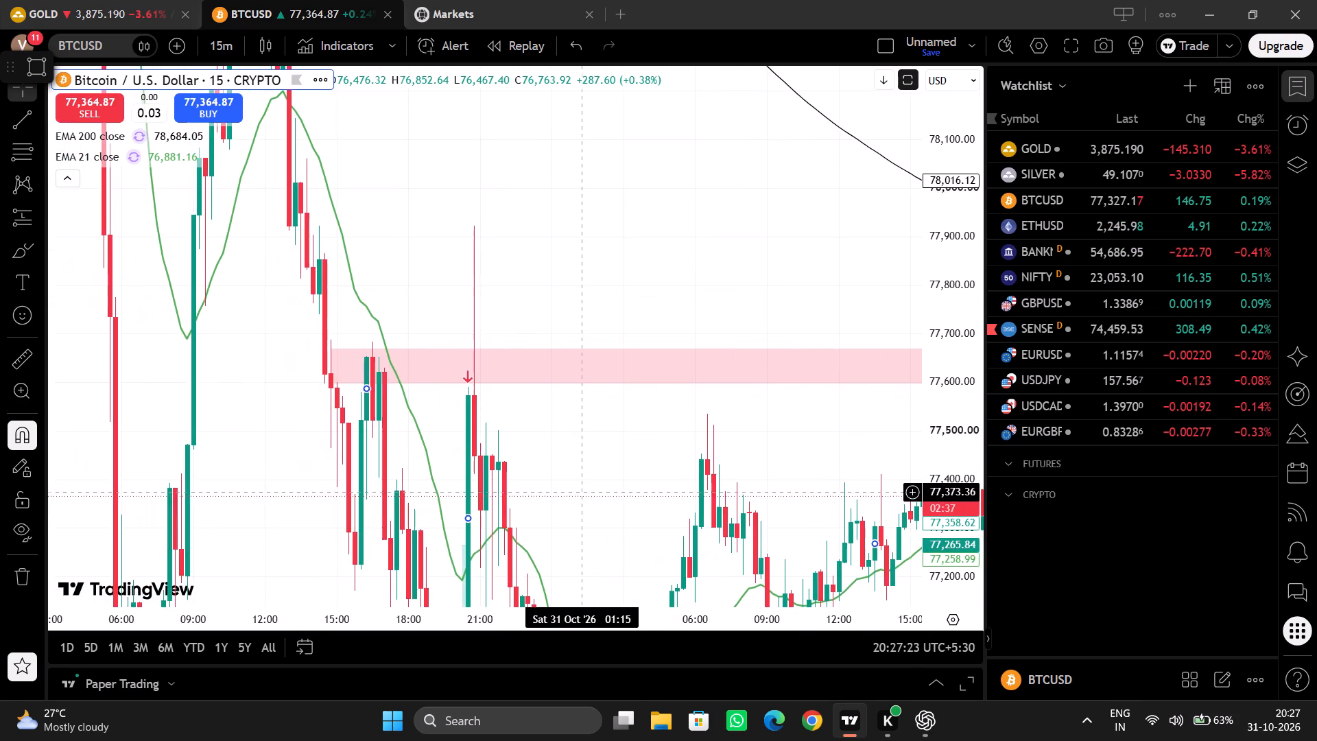
left_click_drag(582, 491, 0, 287)
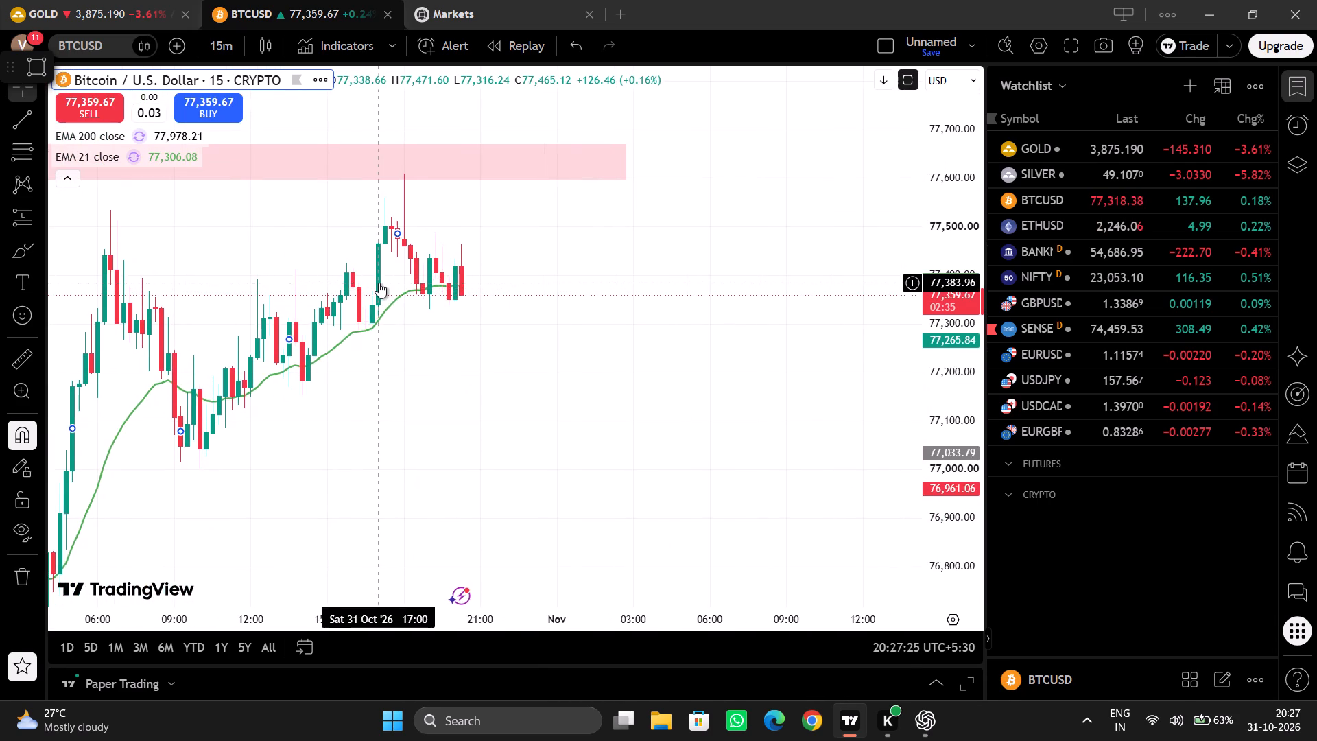
Examine the latest 15-minute BTCUSD candles up close, between the pink zone and the EMA 21 line.
left_click_drag(379, 283, 489, 336)
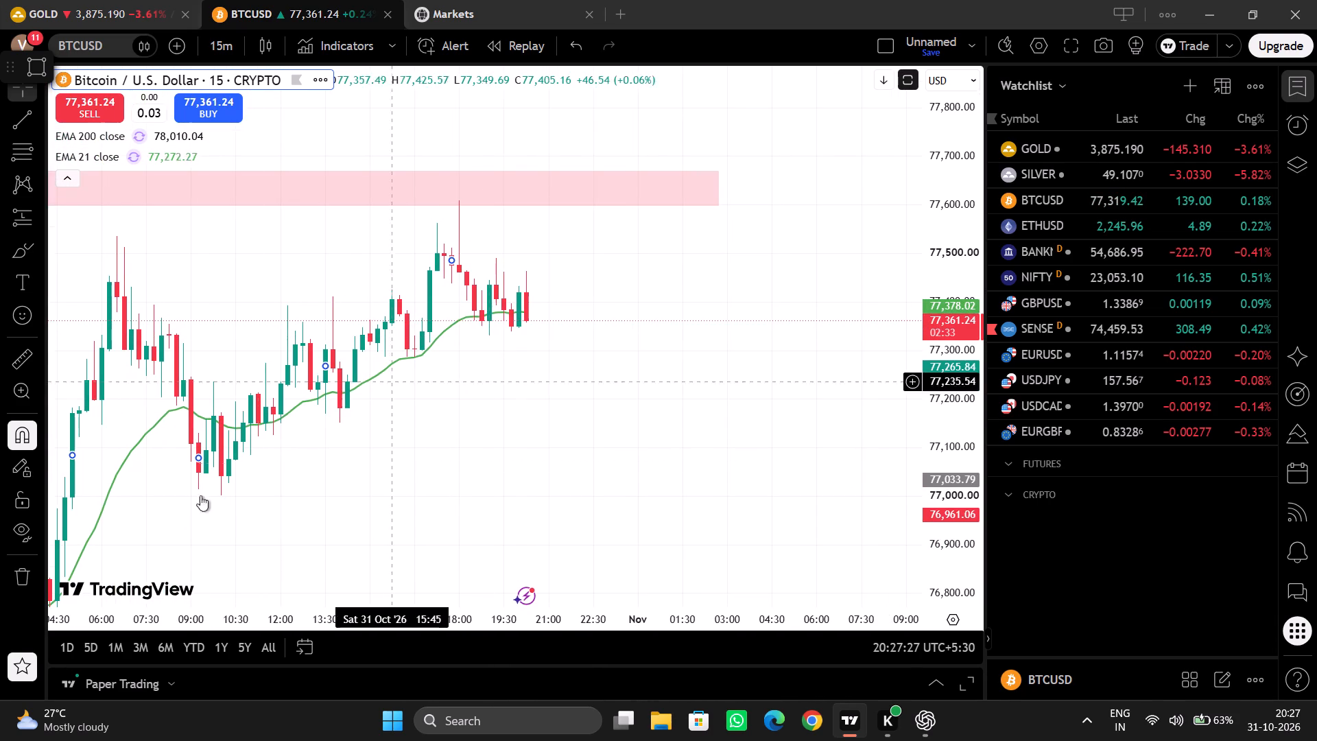
left_click(586, 263)
left_click_drag(586, 263, 681, 285)
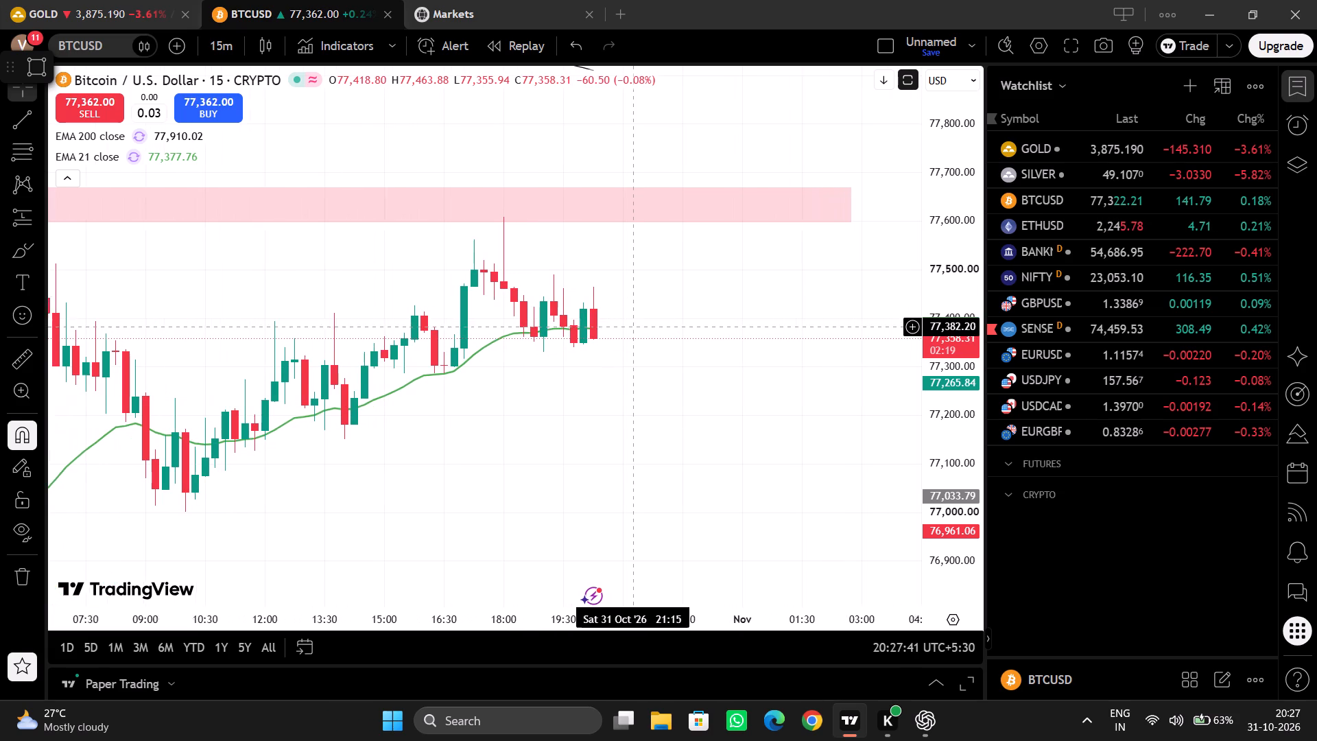
left_click_drag(717, 361, 843, 518)
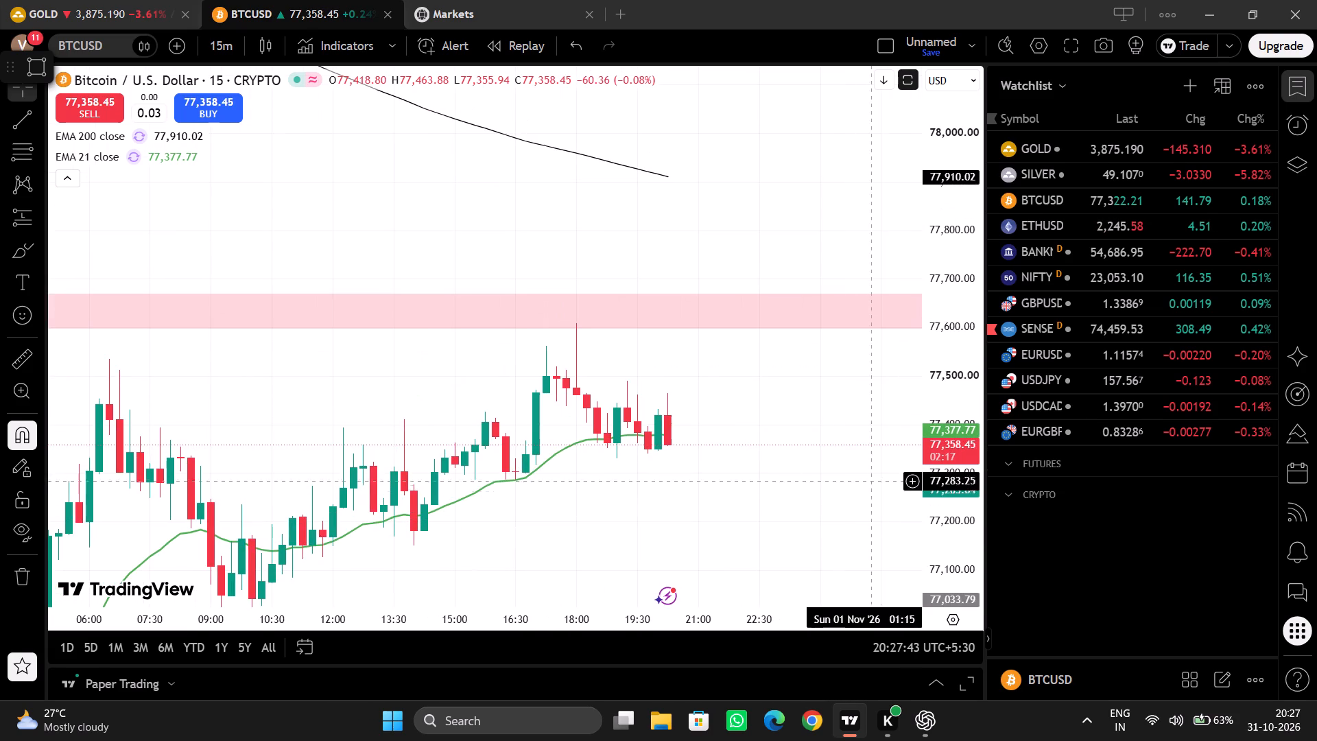
left_click_drag(945, 469, 938, 441)
left_click_drag(704, 498, 678, 320)
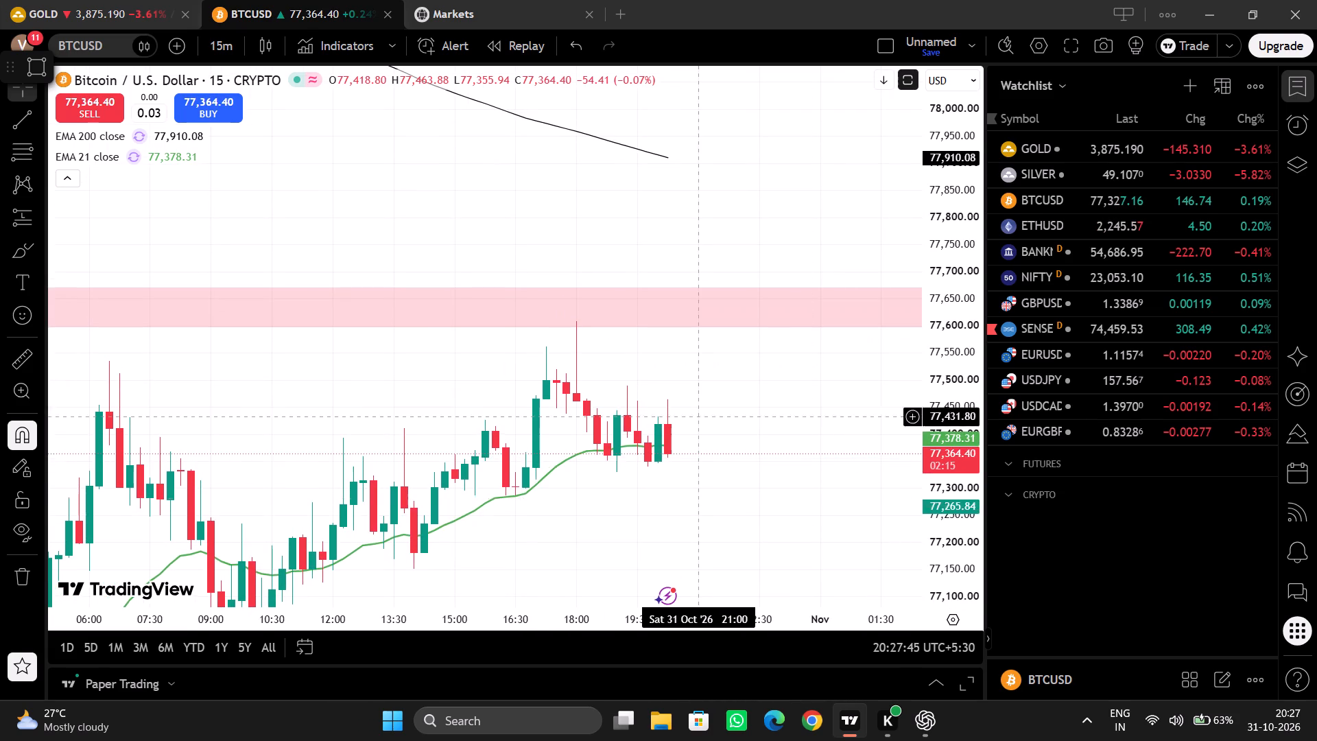
left_click_drag(678, 320, 698, 279)
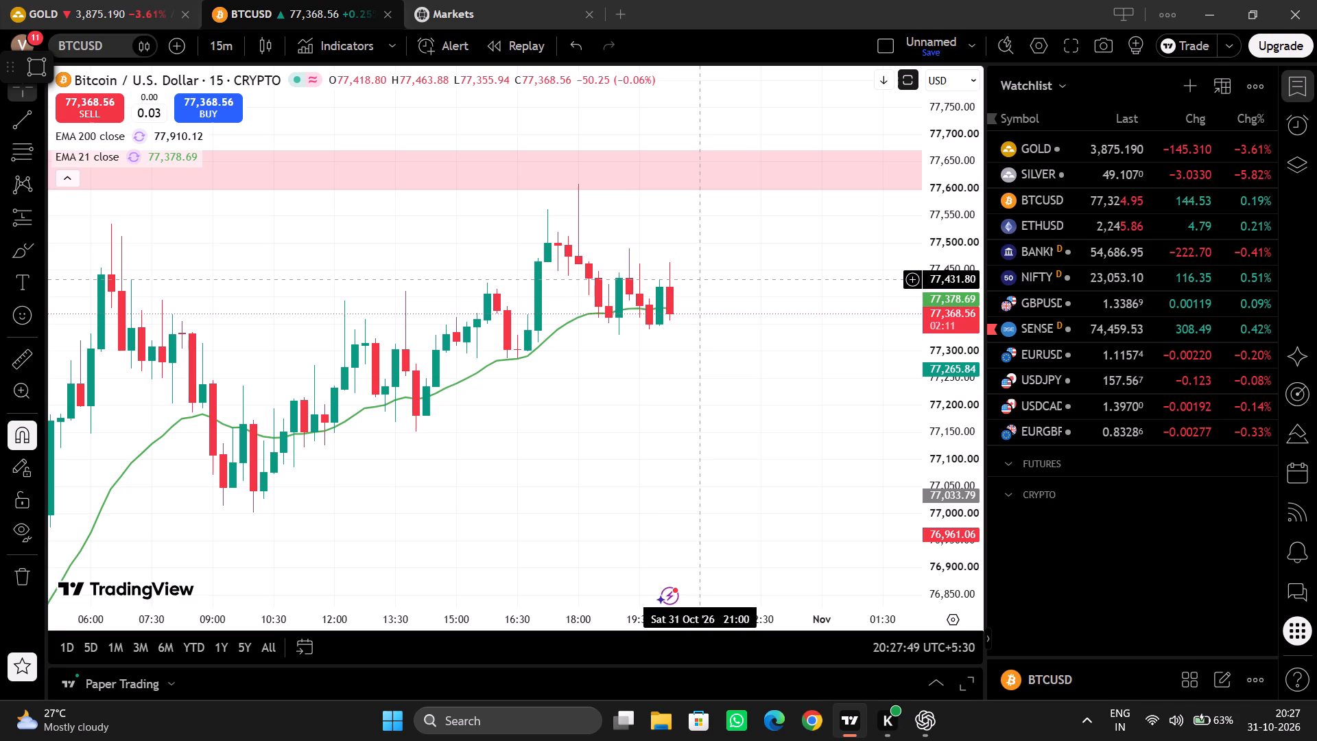
left_click_drag(698, 279, 698, 277)
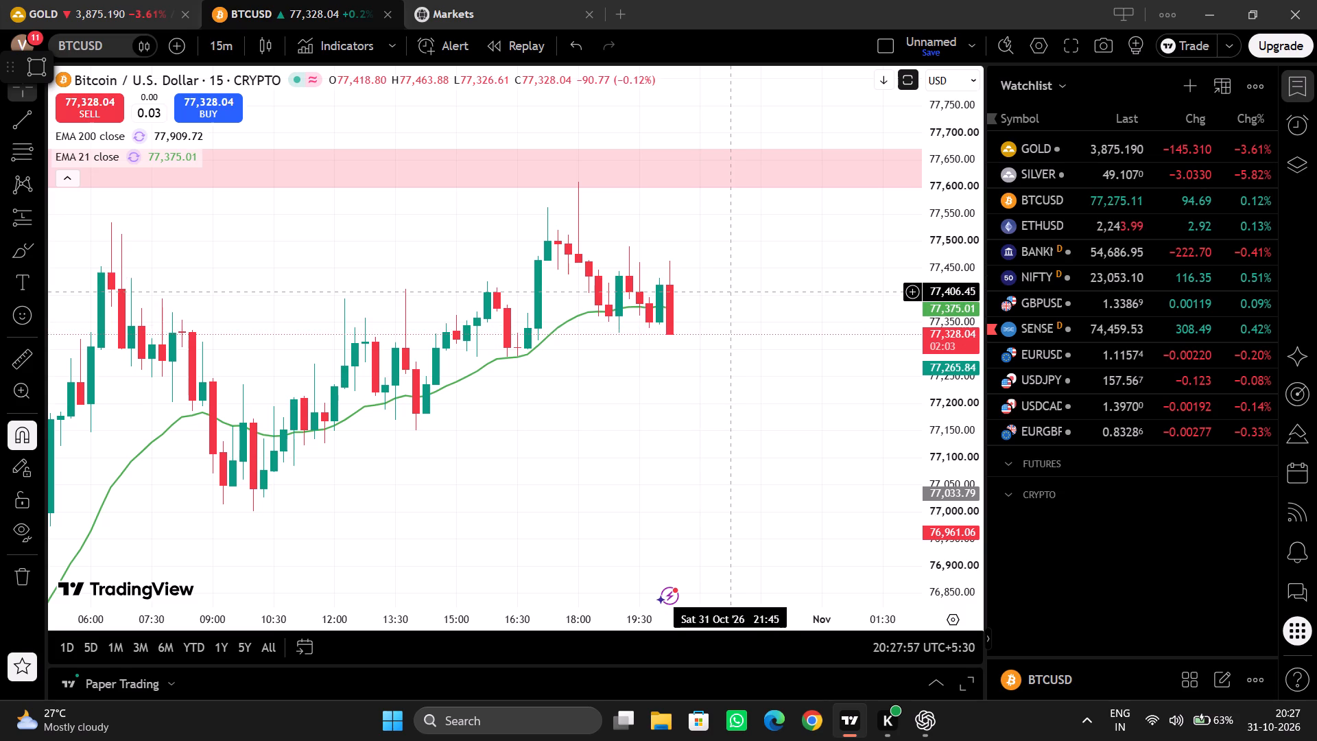
Place a market sell order for 0.03 BTCUSD, without take profit or stop loss, and dismiss the execution notification.
left_click(1191, 44)
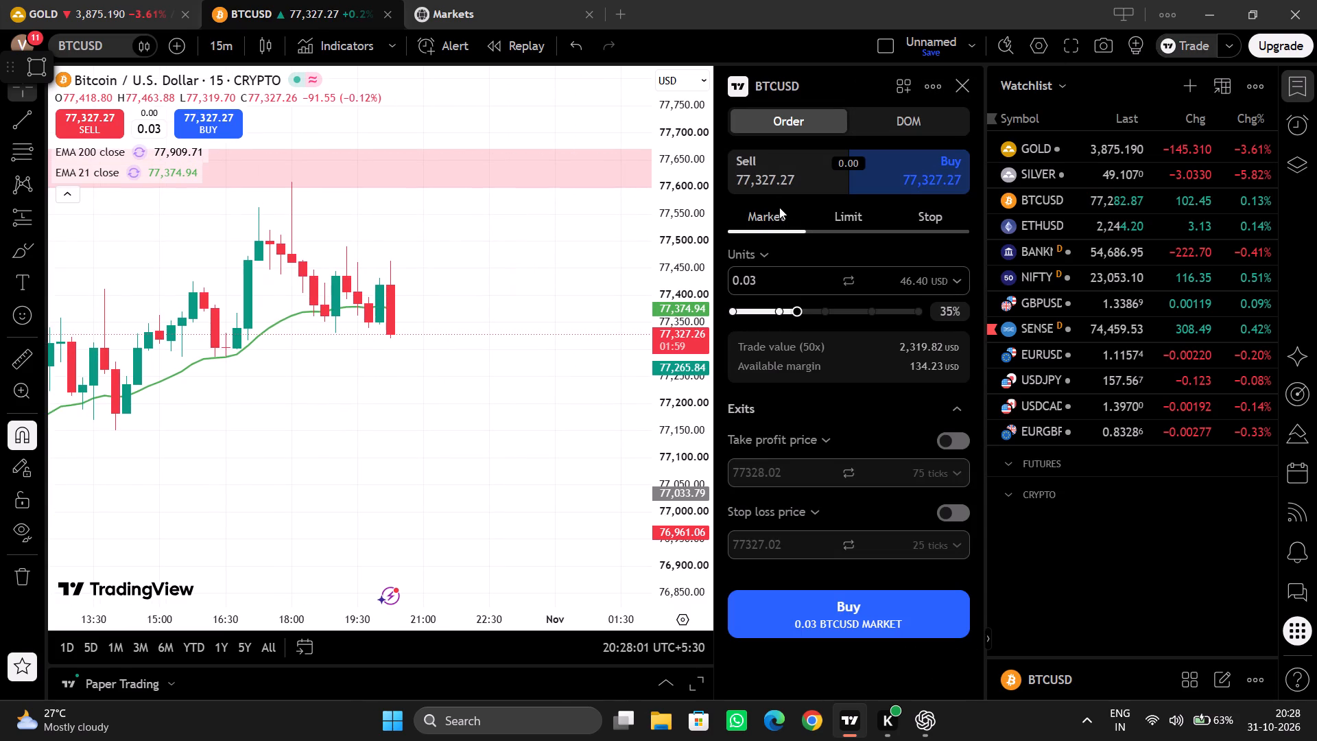
left_click(781, 167)
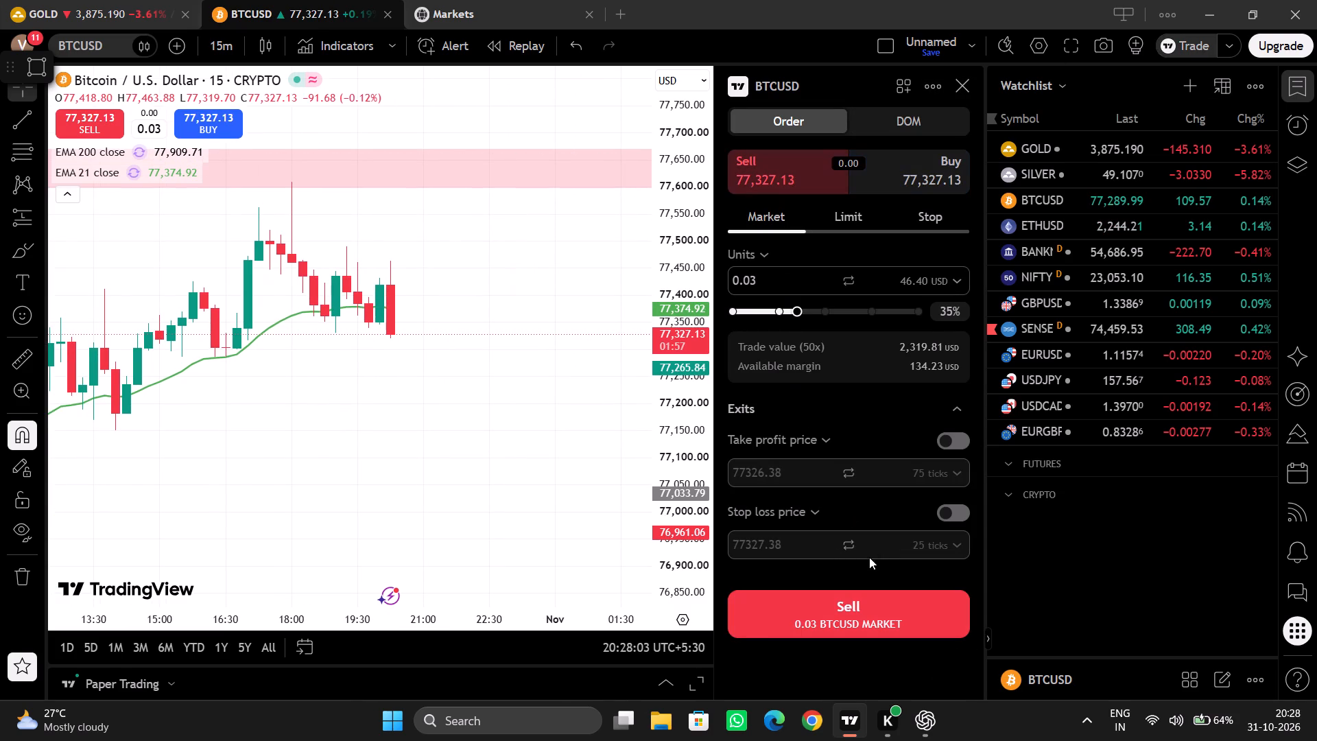
left_click(859, 622)
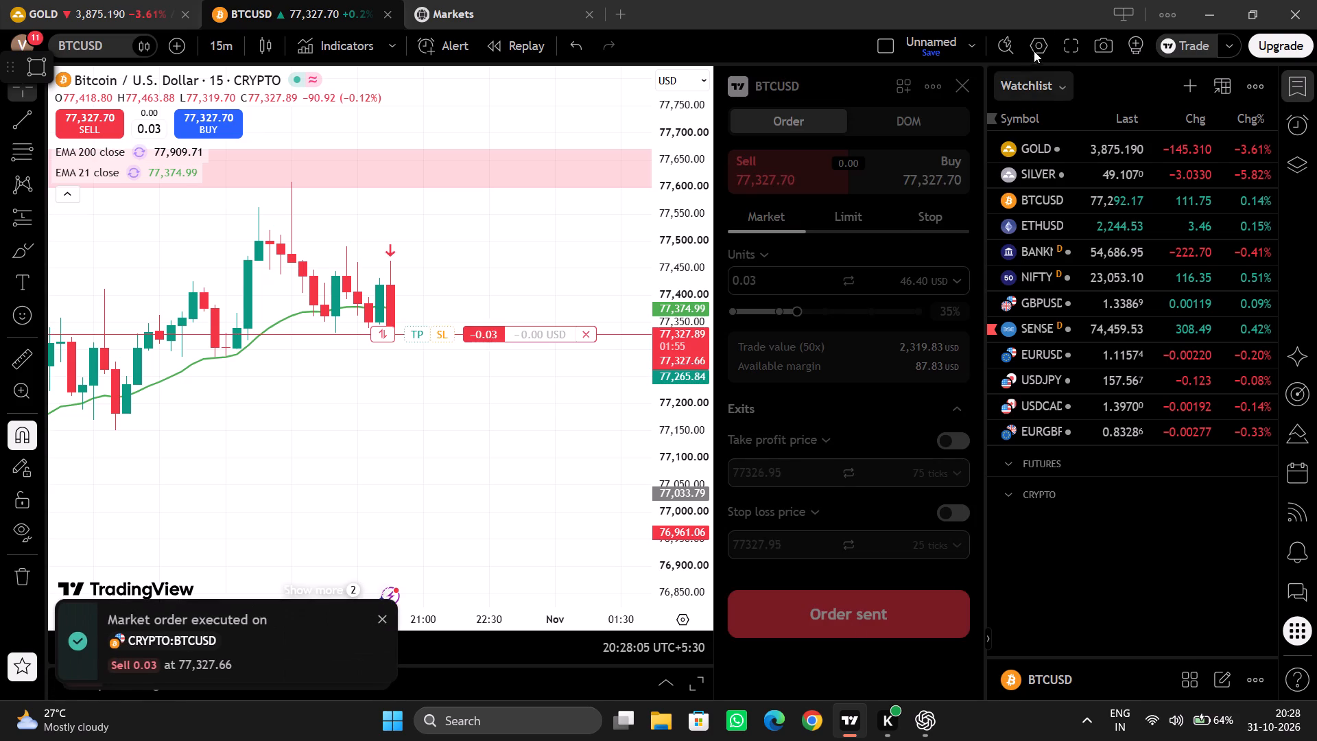
left_click(968, 84)
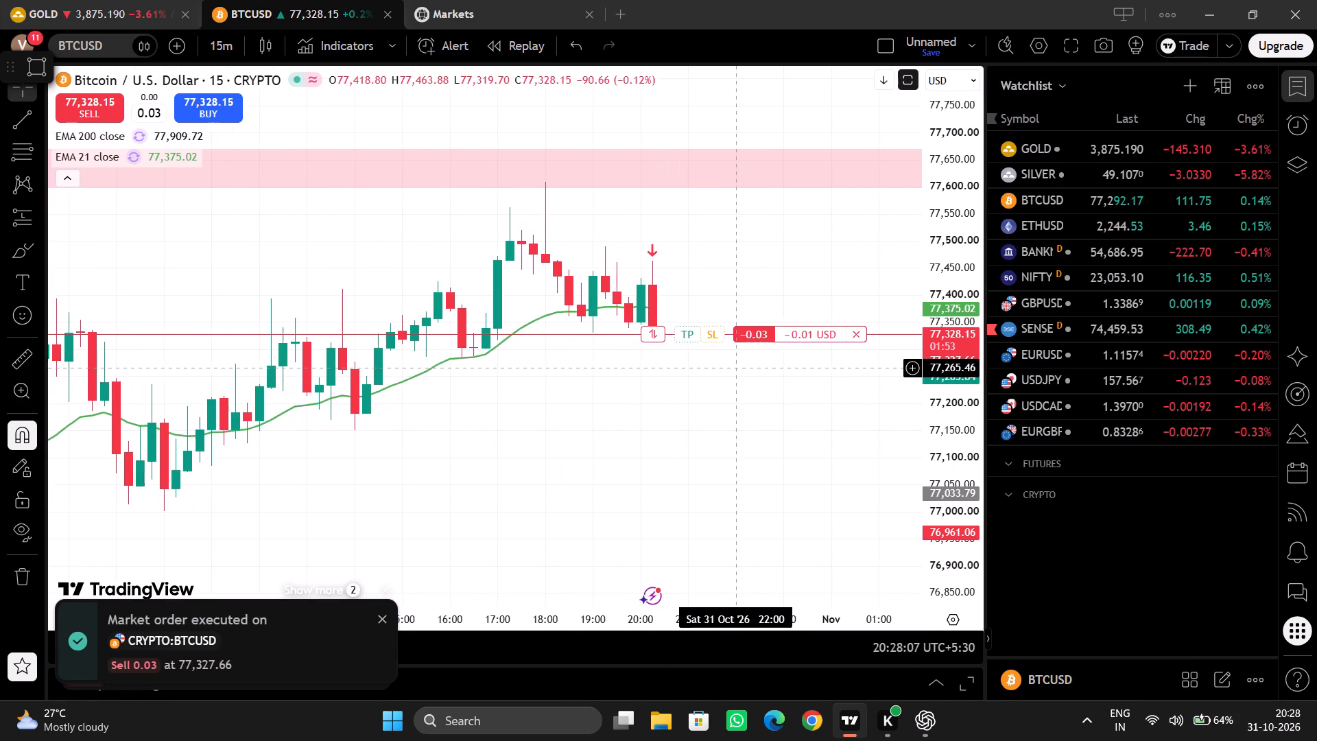
left_click_drag(736, 368, 544, 389)
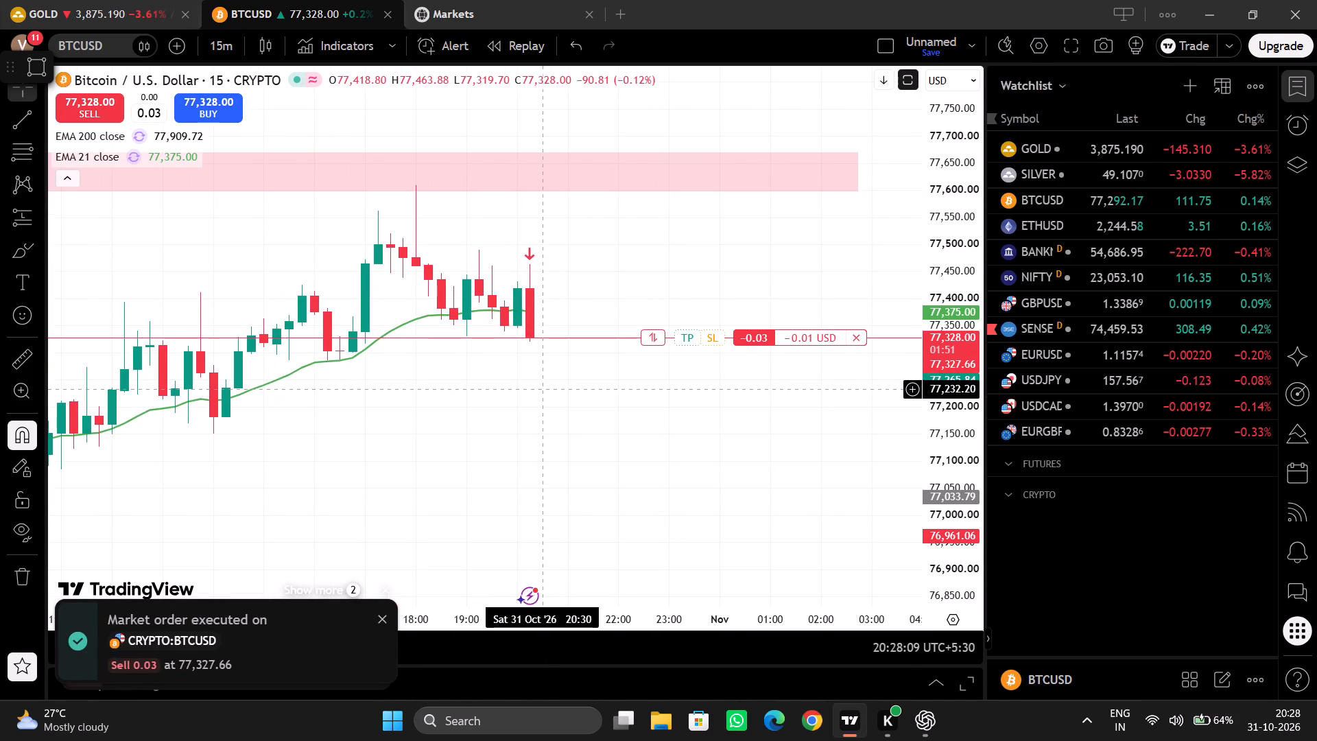
left_click(381, 619)
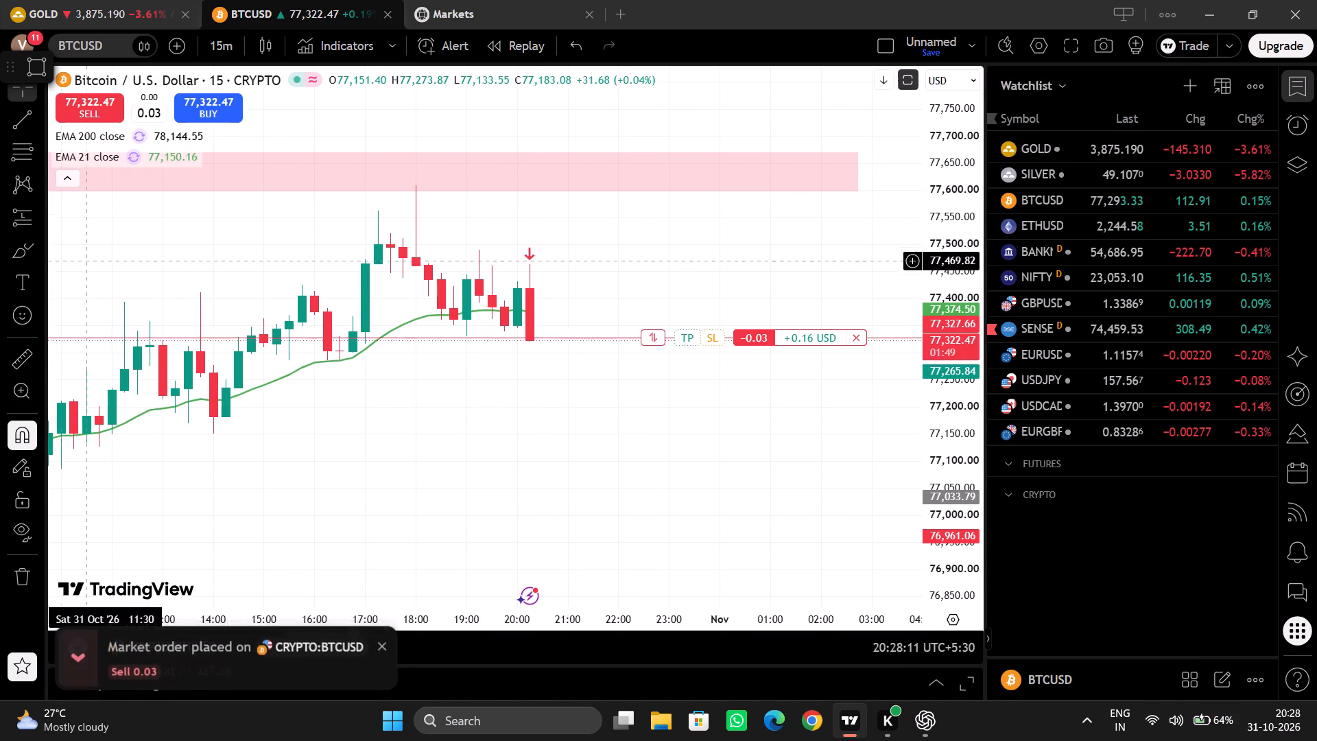
Draw a short position forecast on the latest candle with entry at about 77,330 and stop at about 77,471.
left_click(35, 219)
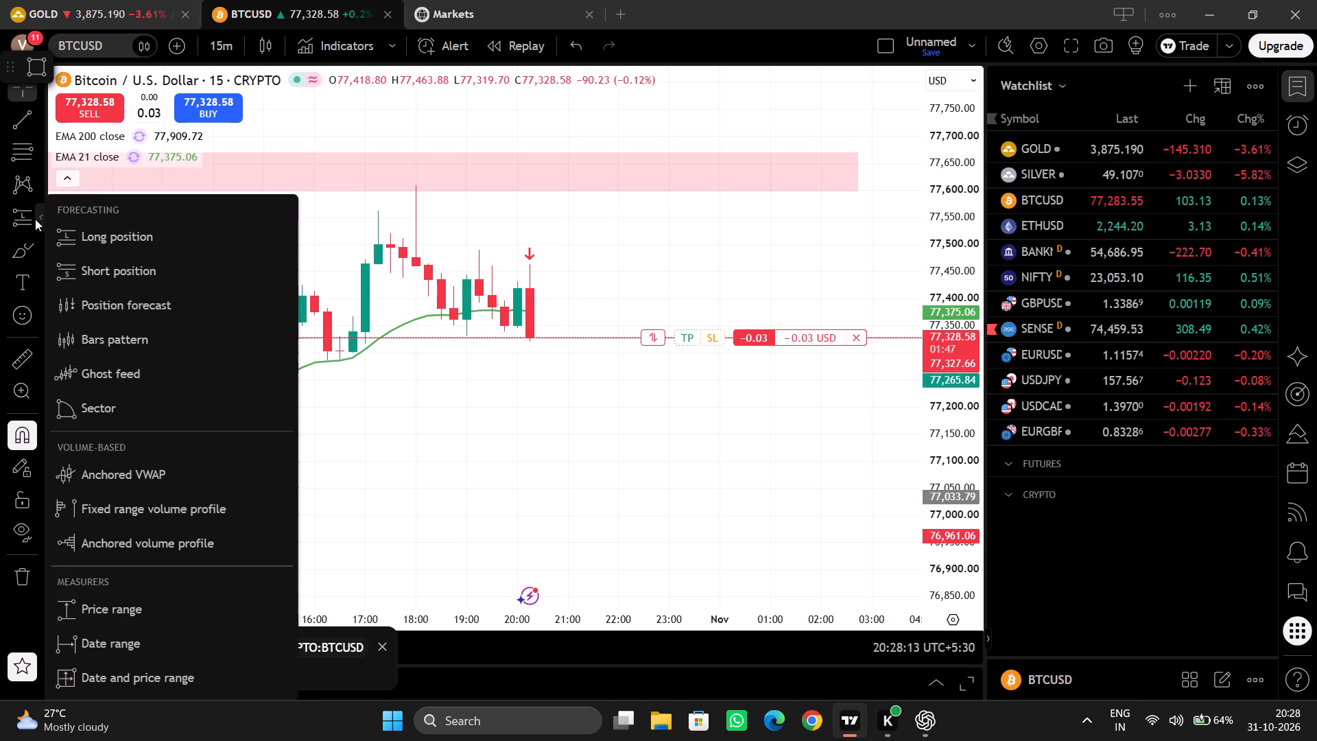
left_click(143, 266)
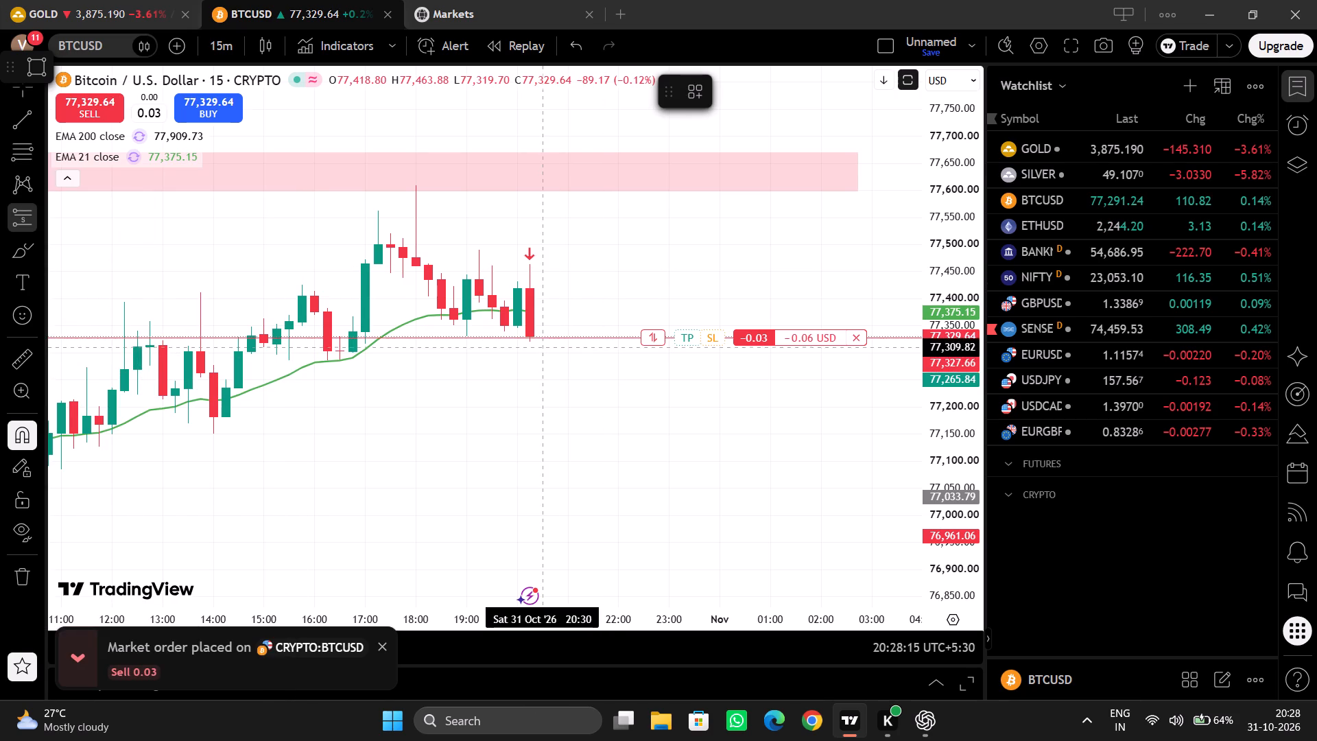
left_click(534, 336)
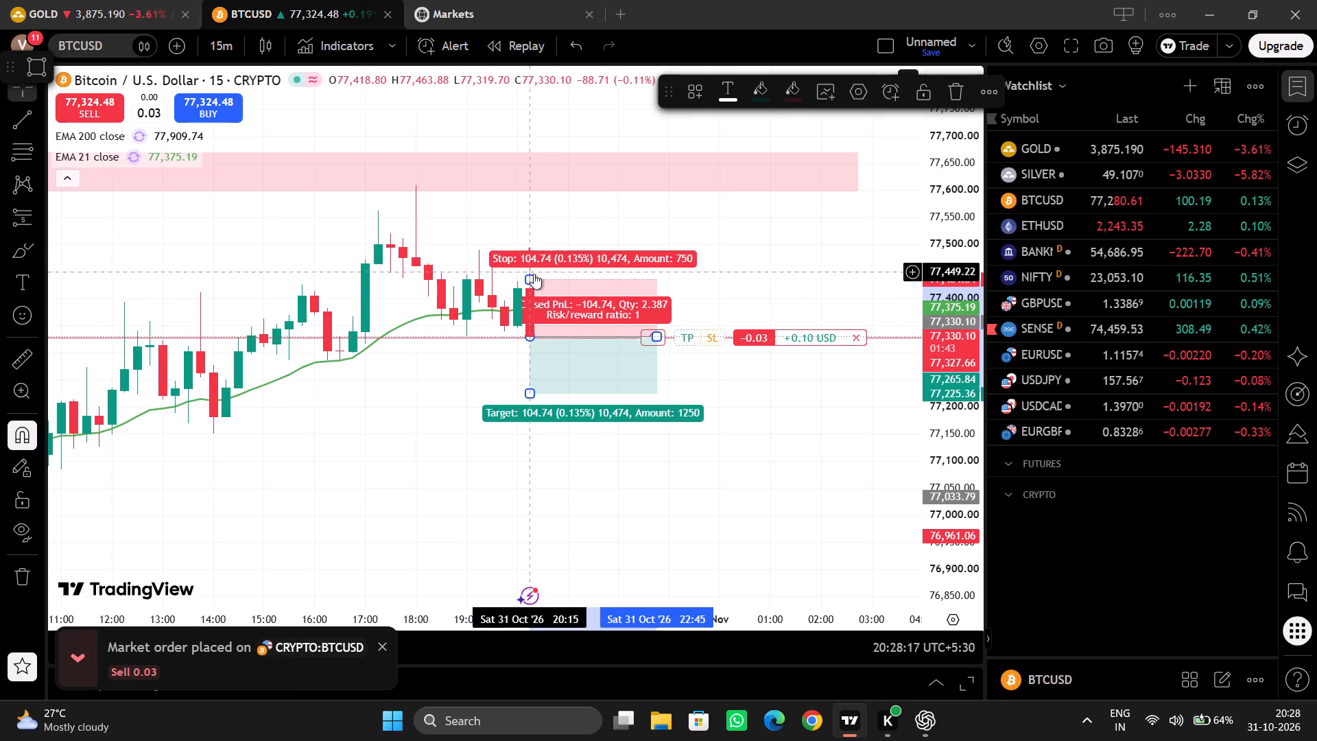
left_click_drag(531, 279, 491, 217)
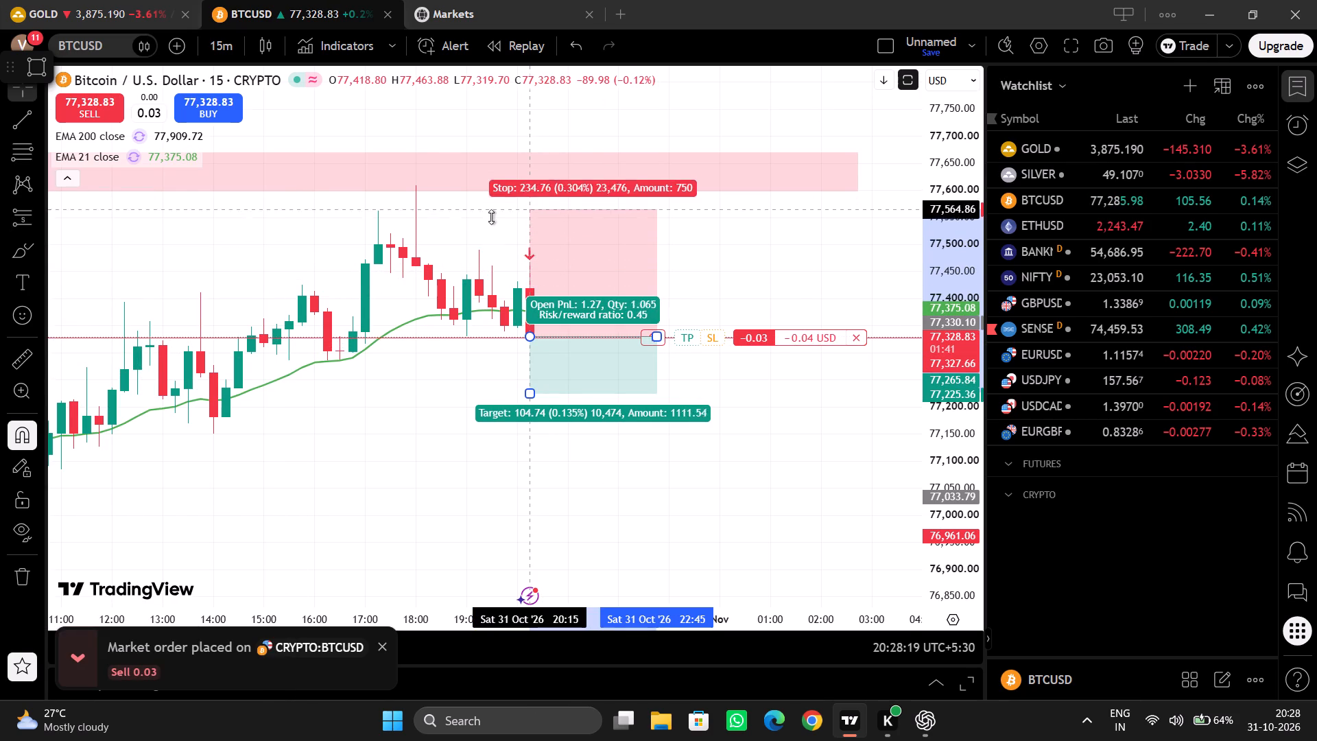
left_click_drag(491, 217, 560, 265)
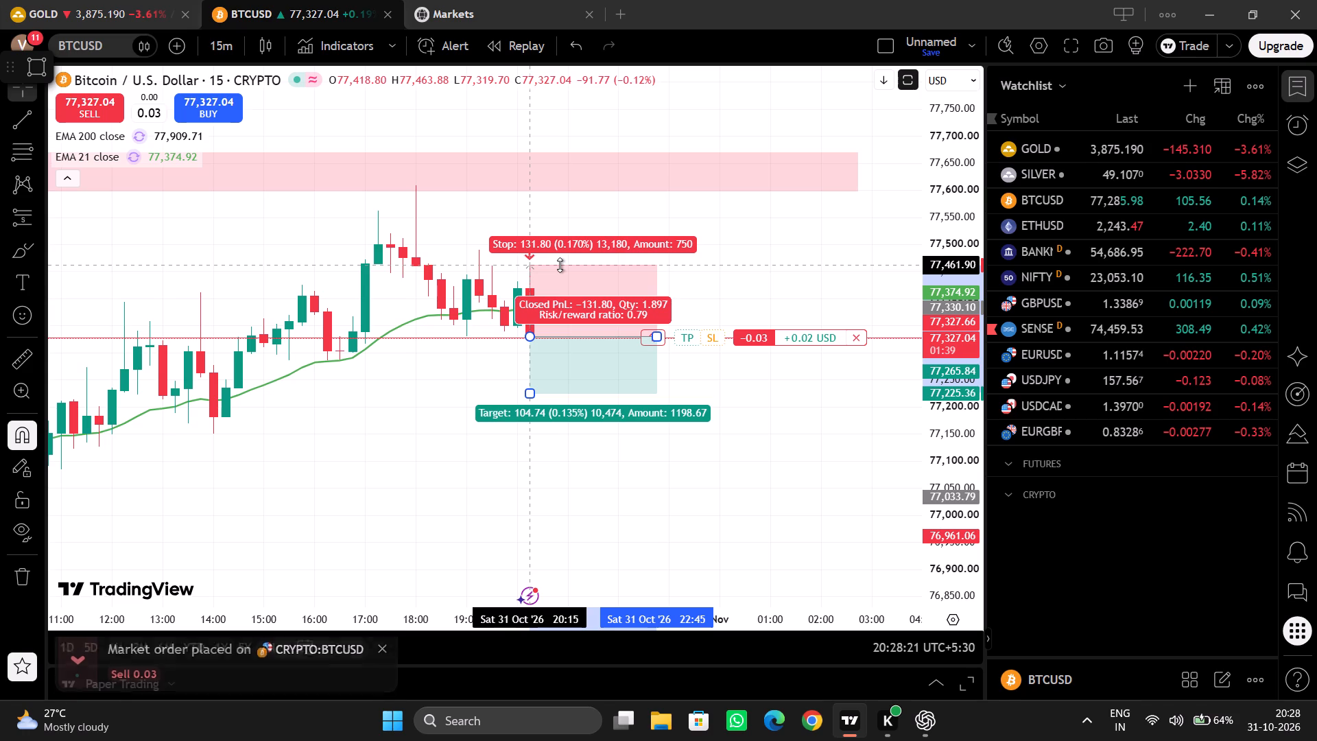
left_click_drag(560, 265, 561, 259)
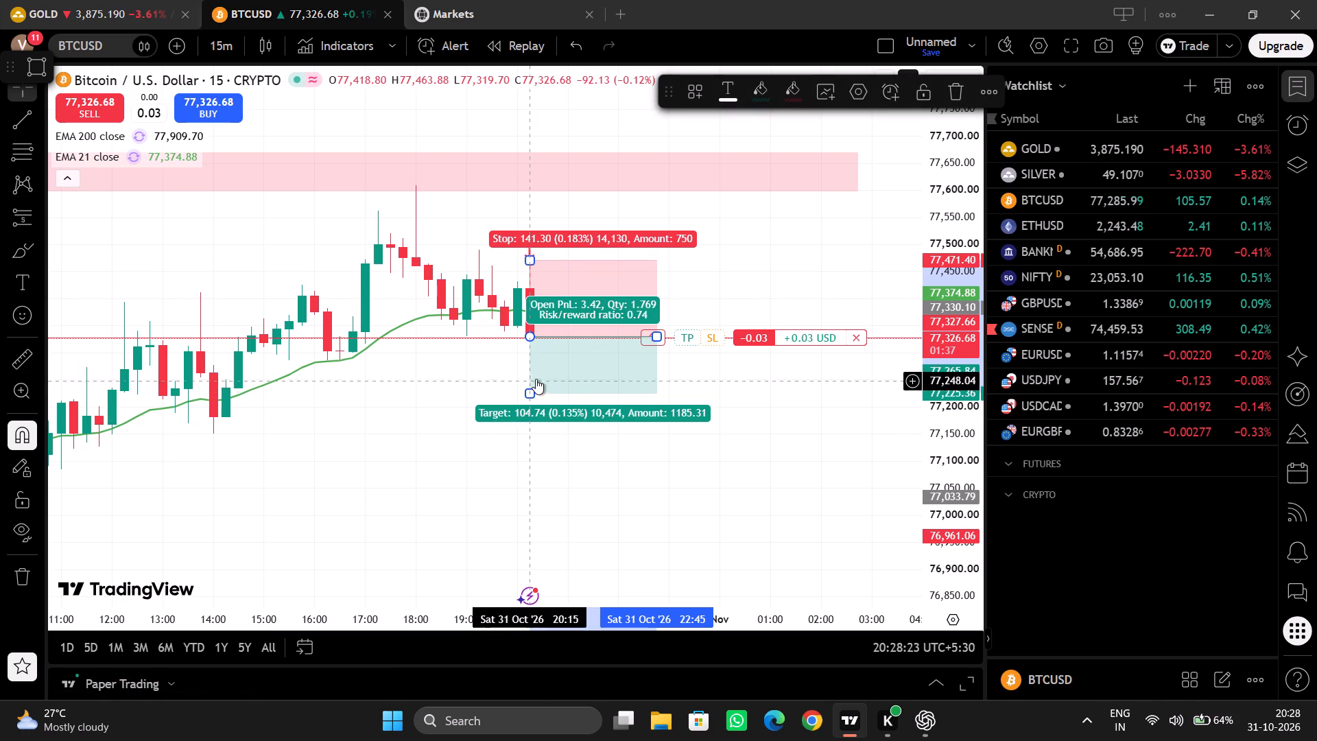
Extend the short position drawing's target down to about 77,045, for a risk/reward ratio of about 2.
left_click_drag(532, 397, 530, 450)
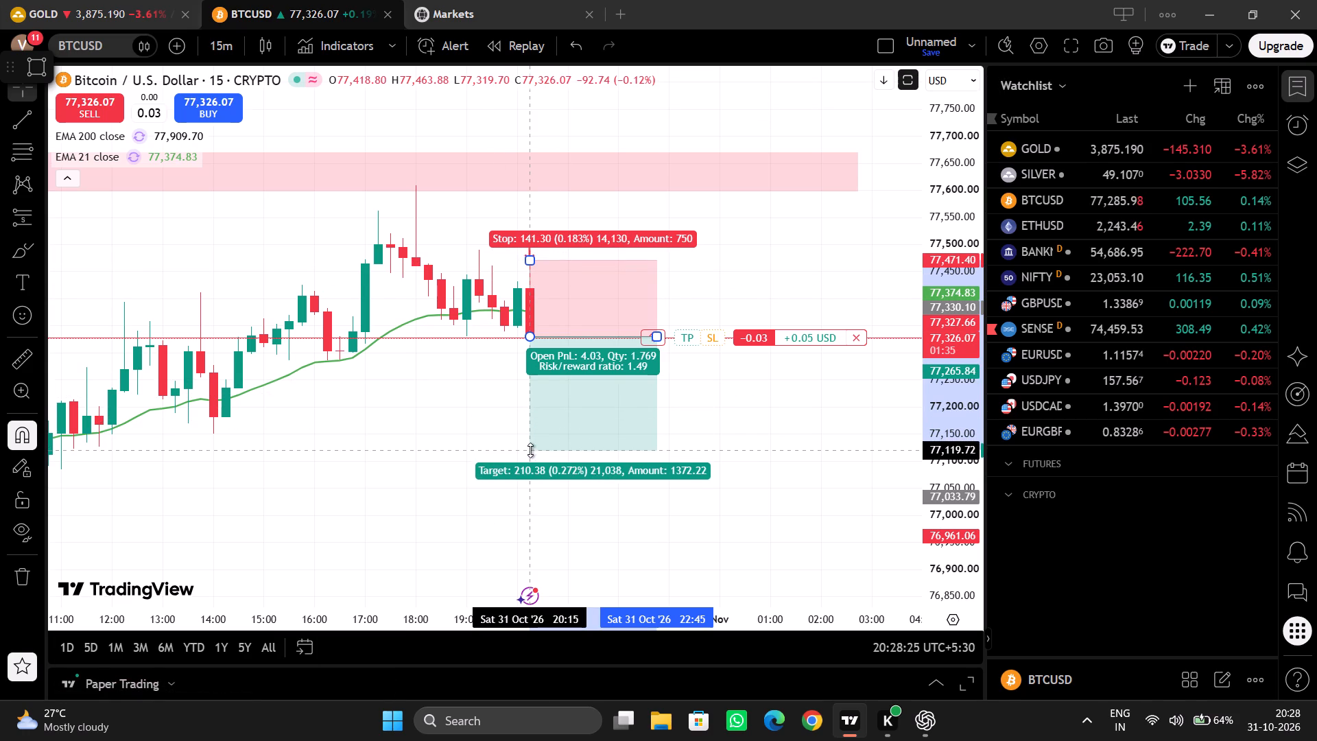
left_click_drag(530, 450, 524, 498)
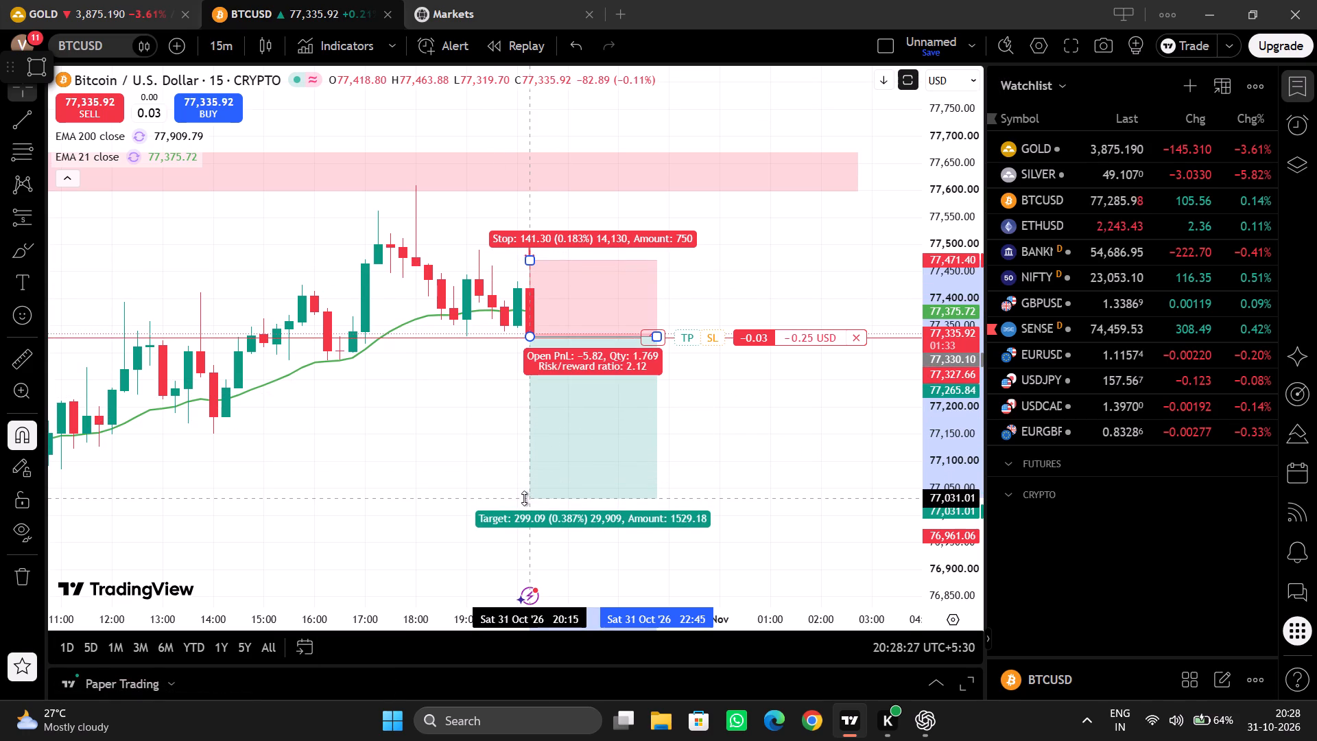
left_click_drag(524, 498, 531, 488)
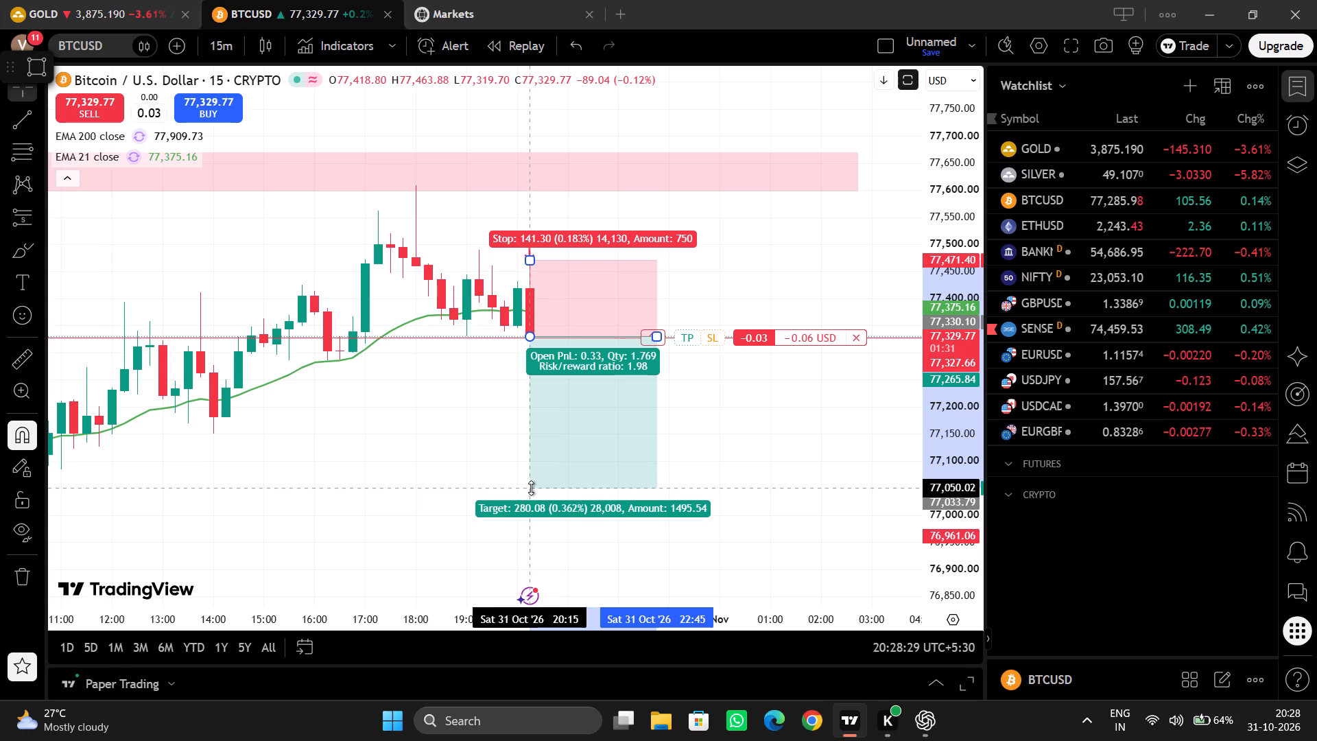
left_click_drag(531, 488, 528, 489)
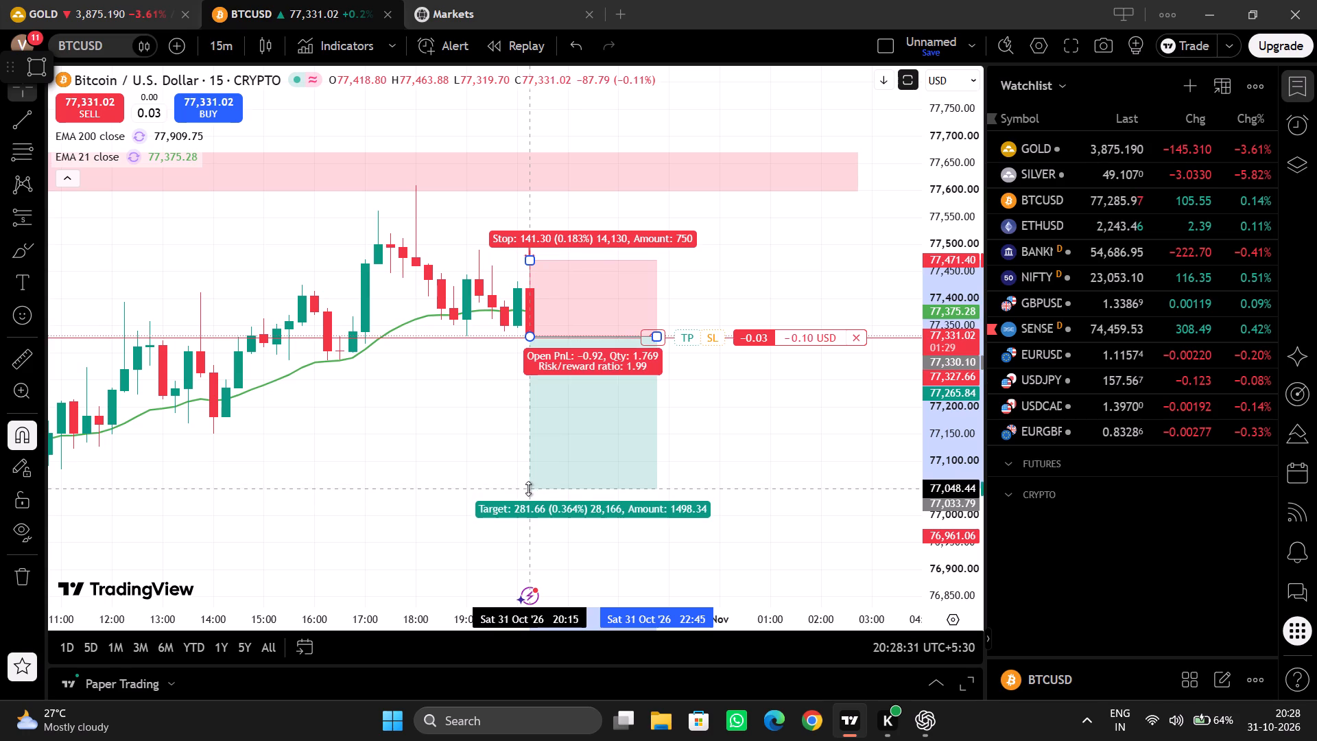
left_click_drag(528, 489, 527, 490)
left_click(699, 440)
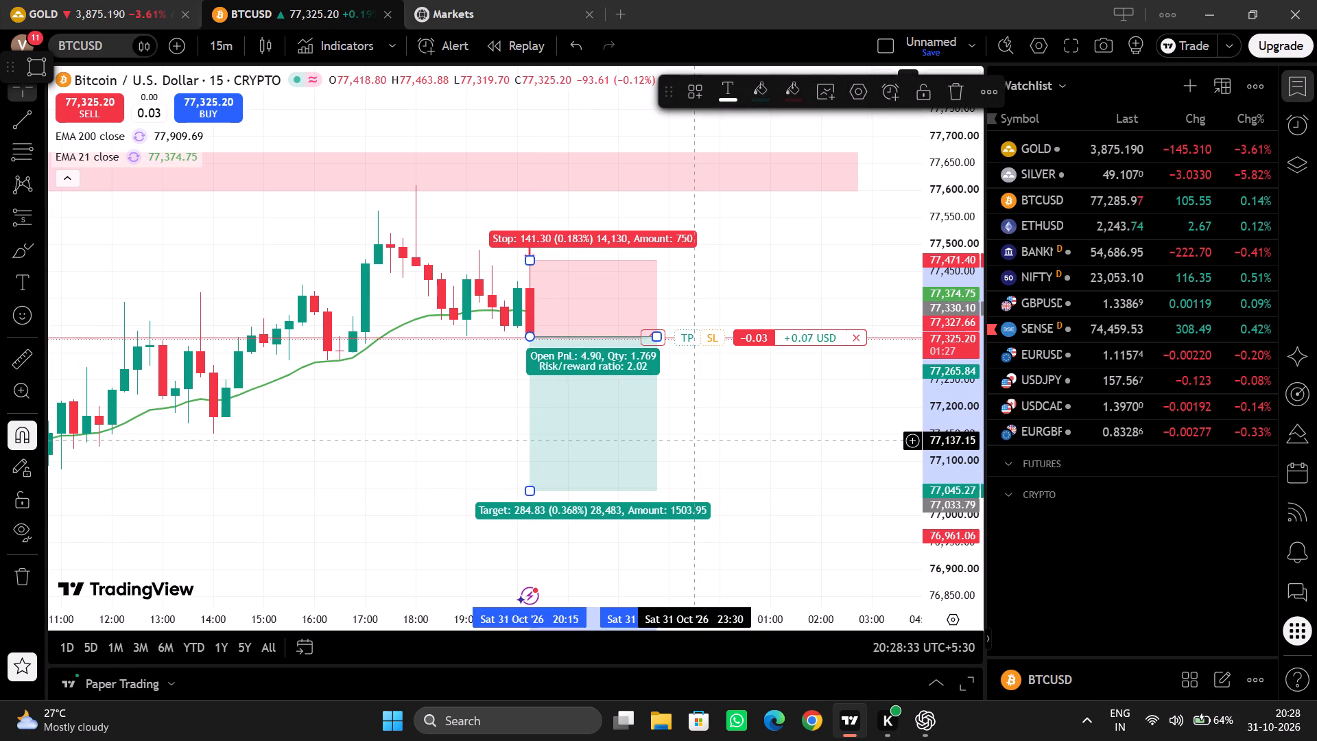
Attach a take profit at 77,040.52 and a stop loss at 77,469.82 to the open 0.03 BTCUSD short.
left_click_drag(684, 334, 688, 451)
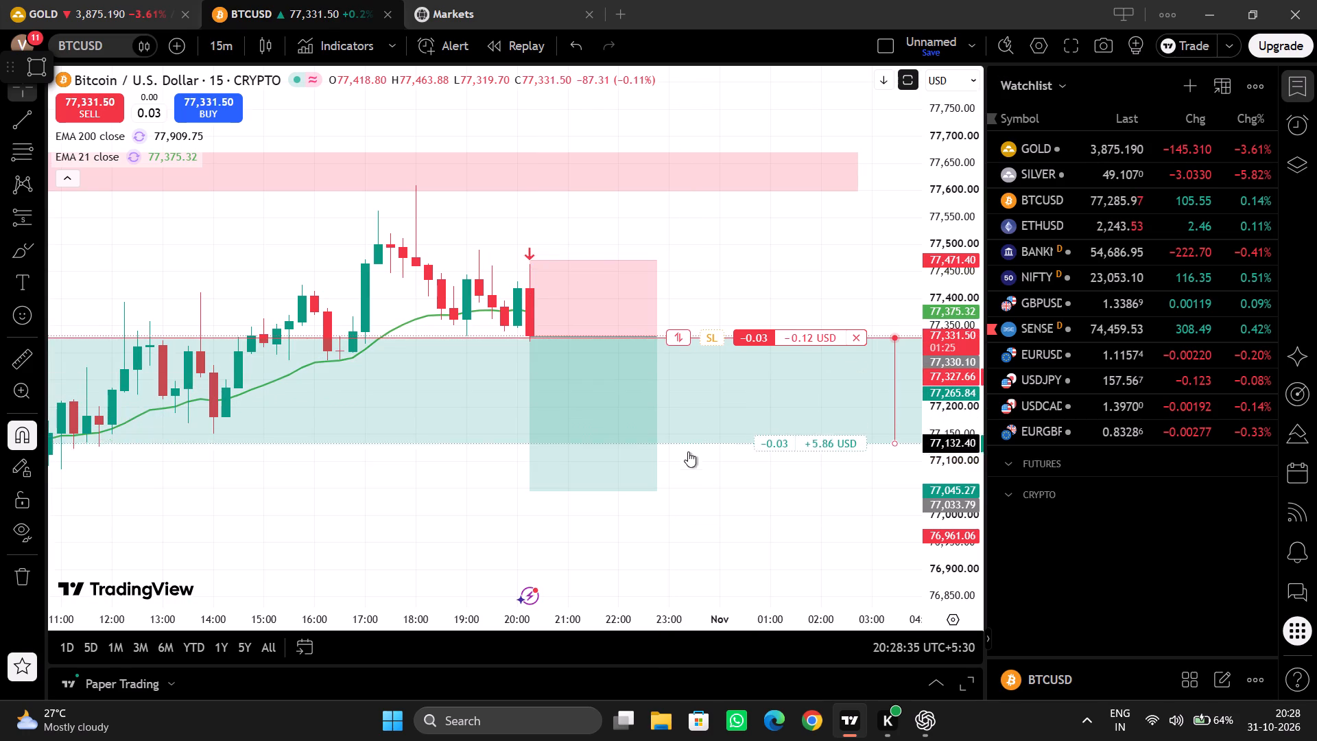
left_click_drag(688, 451, 682, 493)
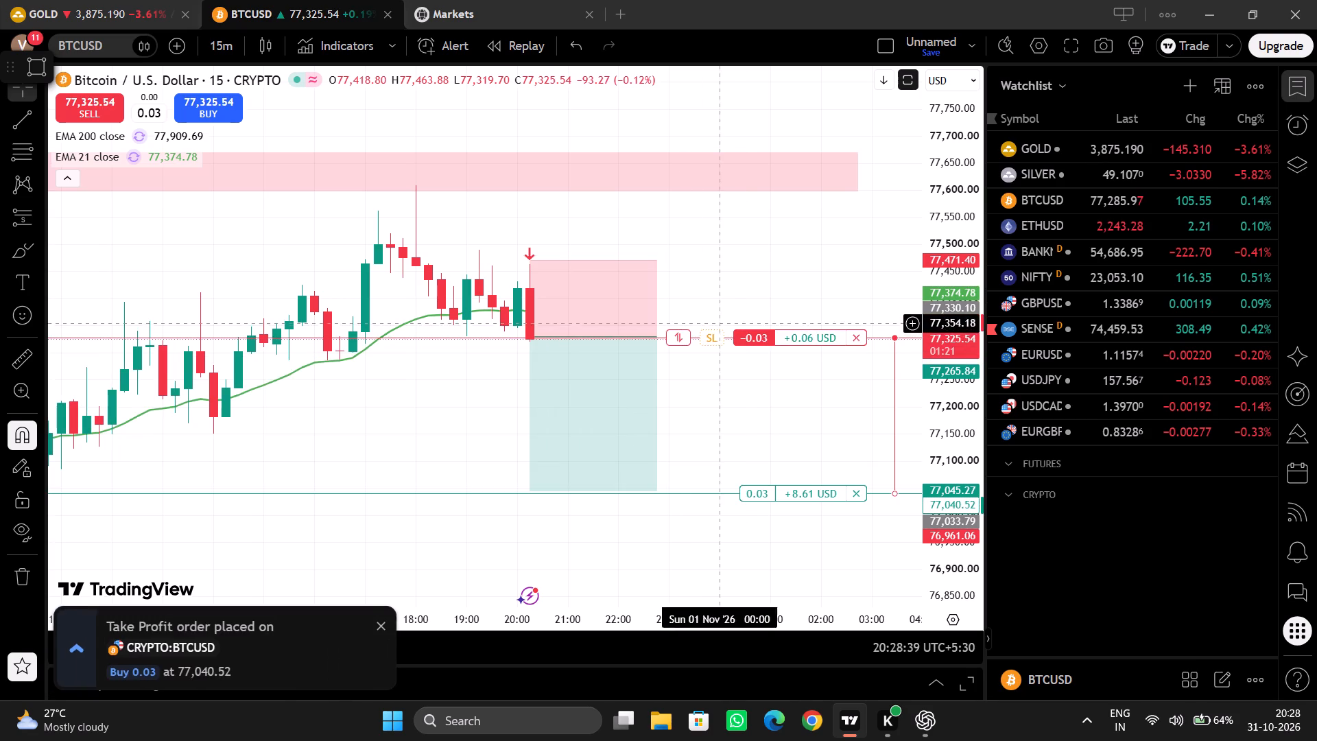
left_click_drag(713, 345, 713, 260)
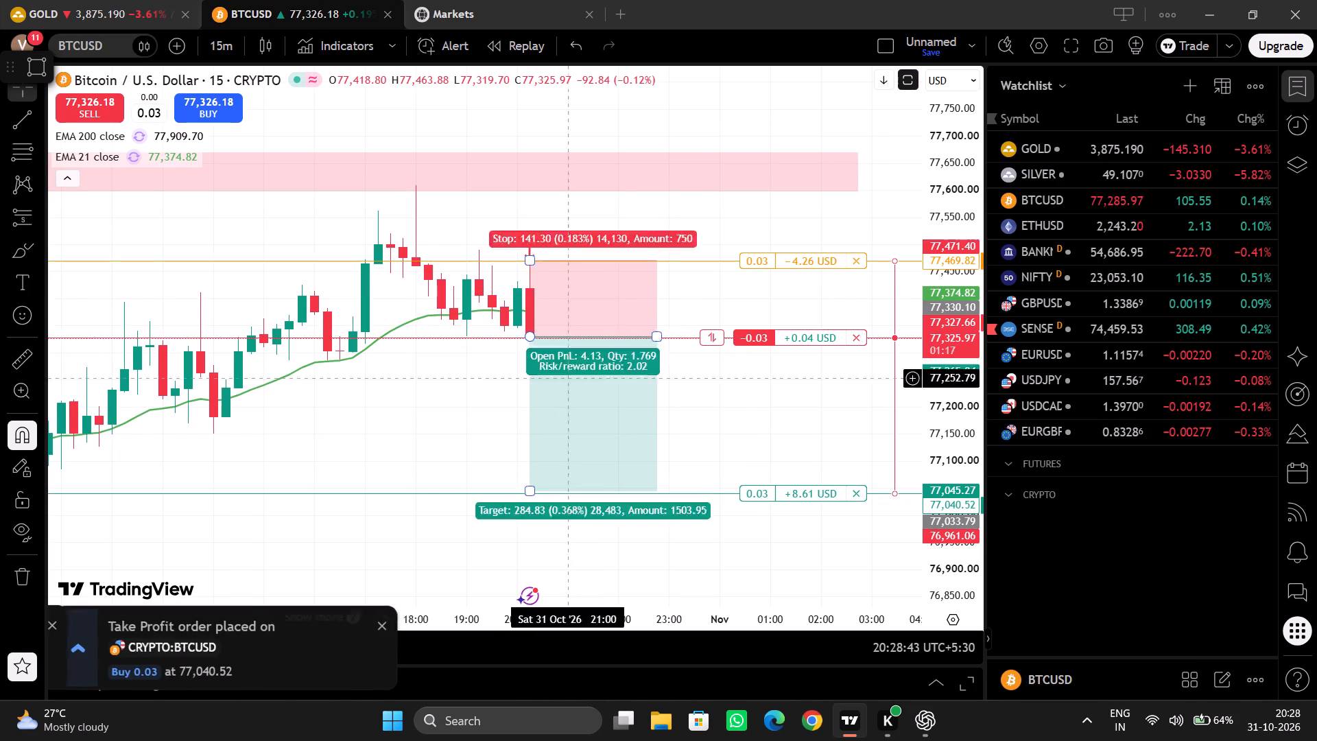
Draw a rectangle zone between about 77,330 and 77,289, from the 16:30 candle to the short position drawing's end at 22:45.
left_click_drag(442, 430, 668, 328)
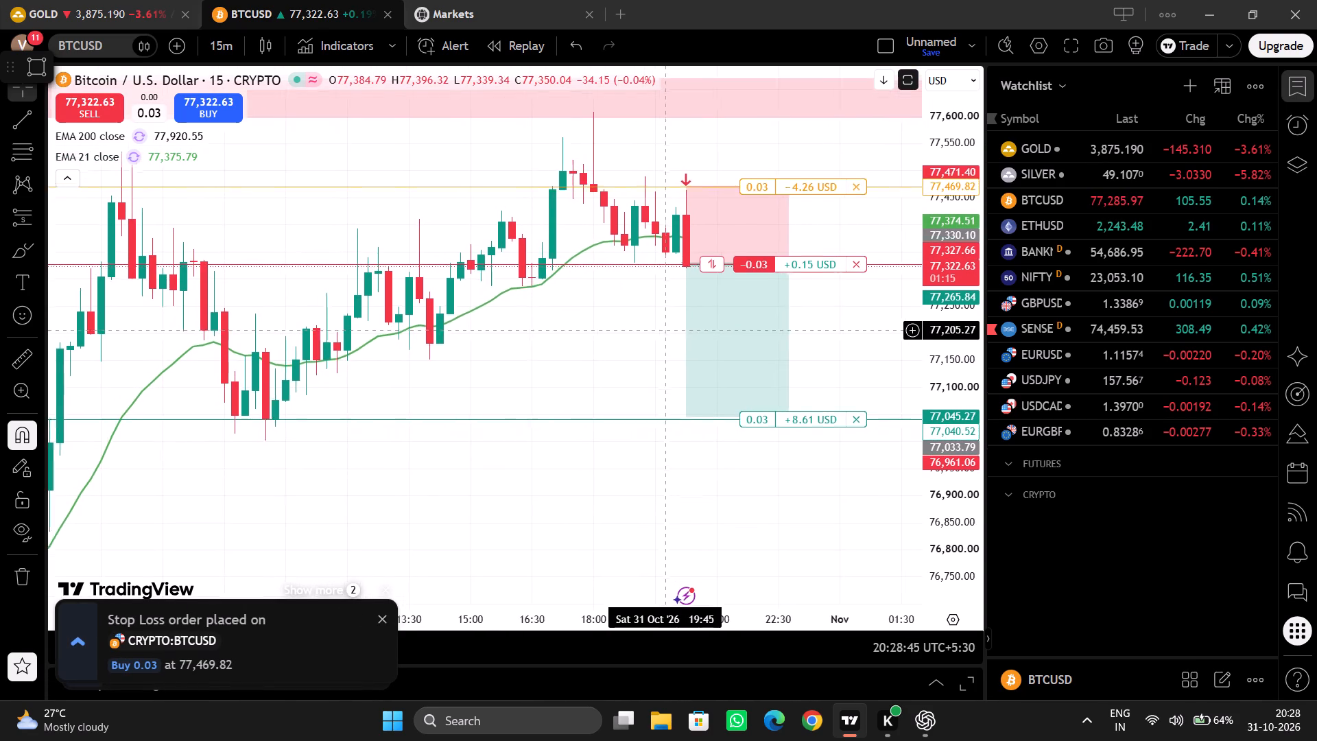
left_click_drag(668, 328, 674, 325)
left_click_drag(674, 325, 545, 353)
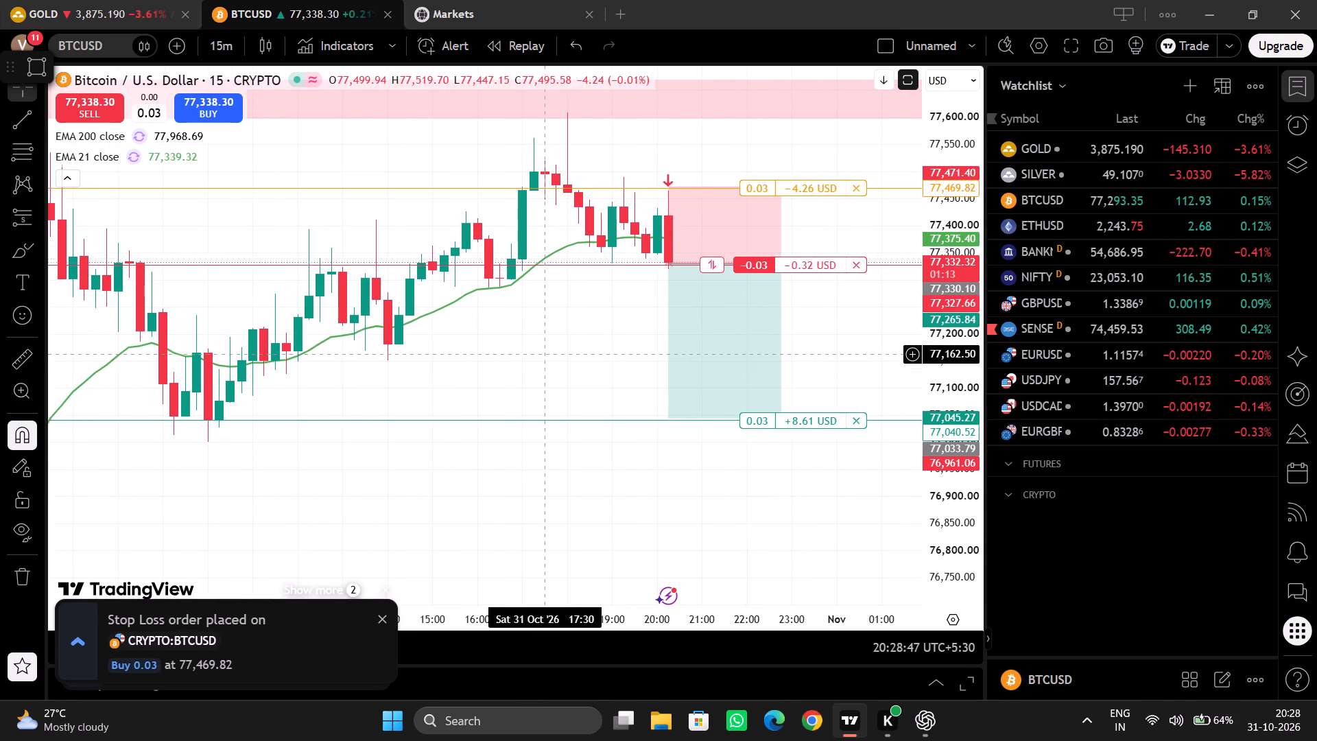
left_click_drag(545, 353, 361, 428)
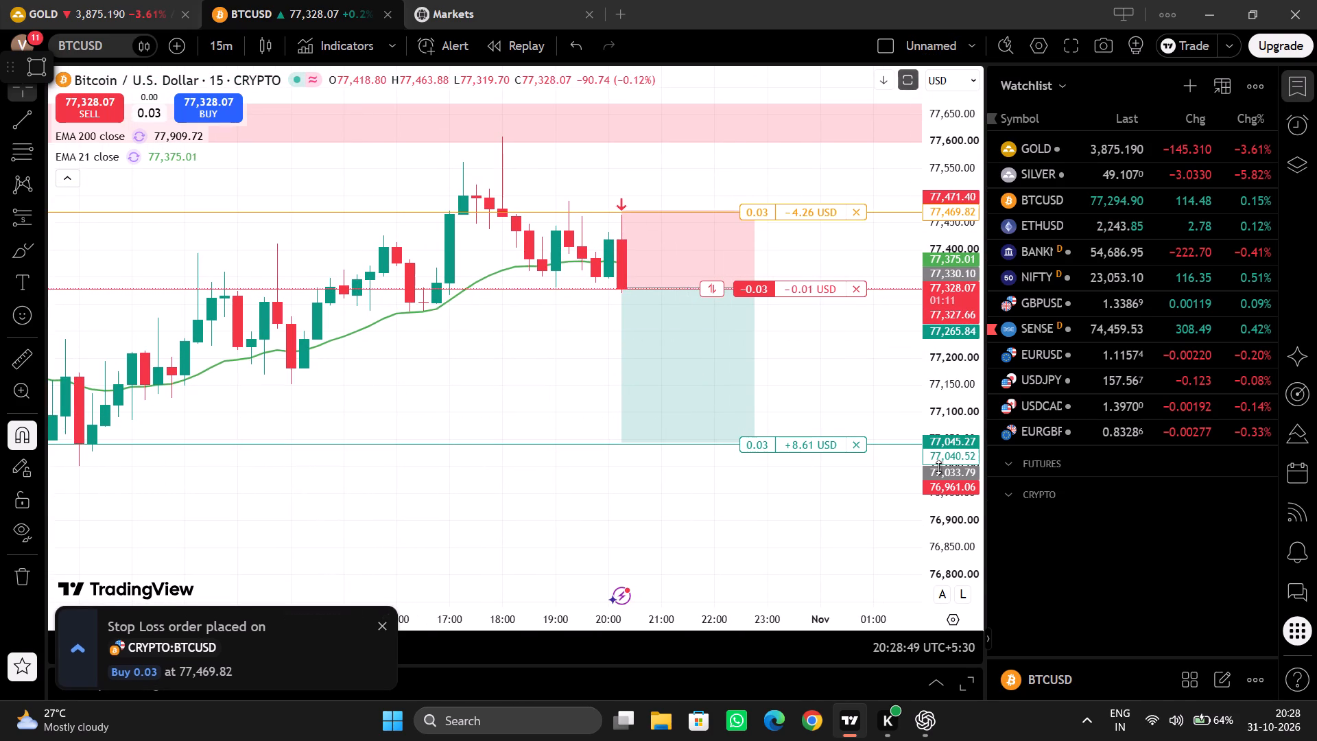
left_click_drag(955, 495, 948, 343)
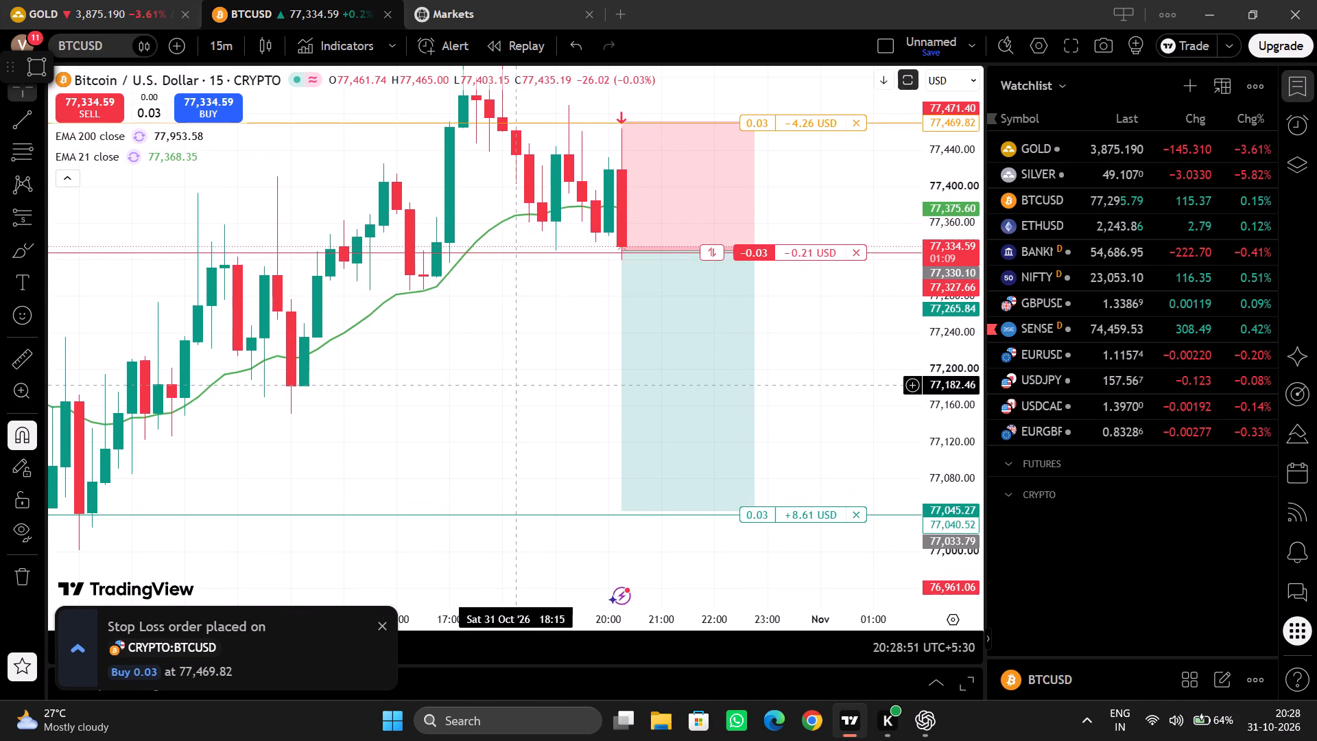
left_click_drag(513, 384, 324, 478)
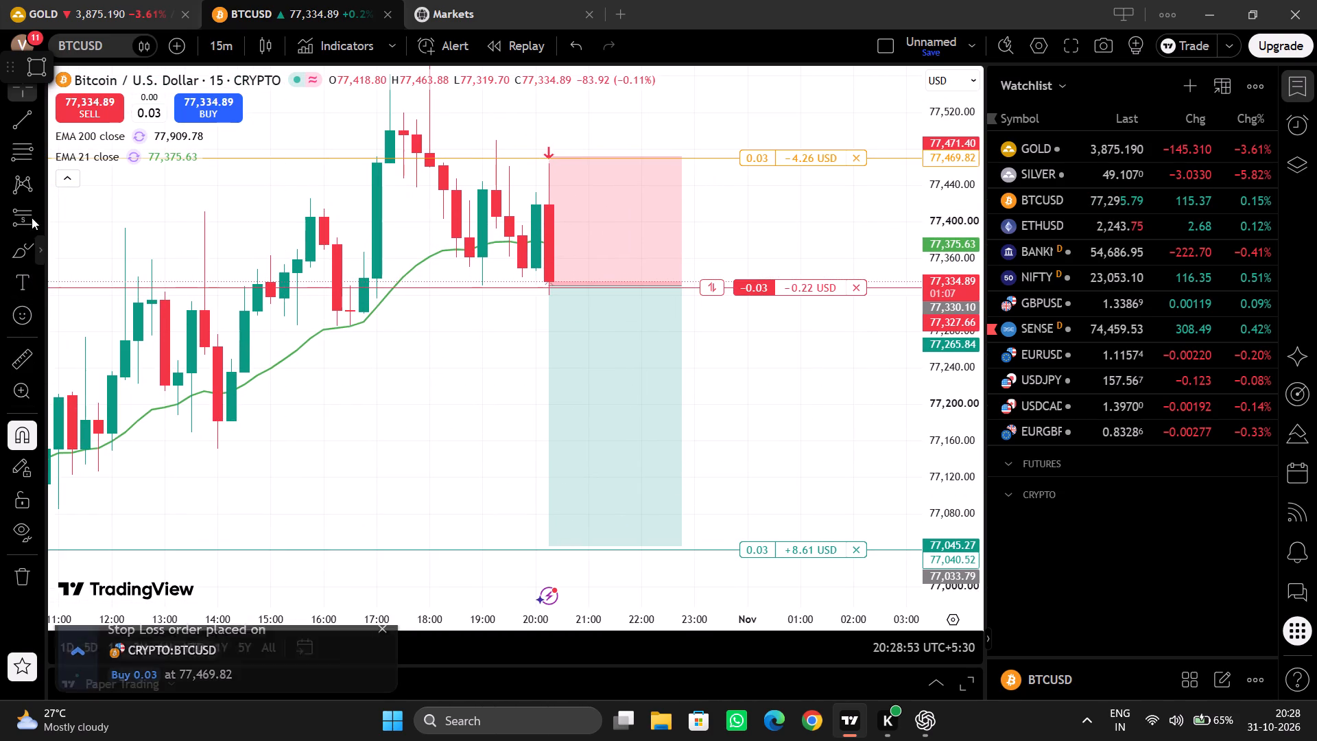
left_click(41, 248)
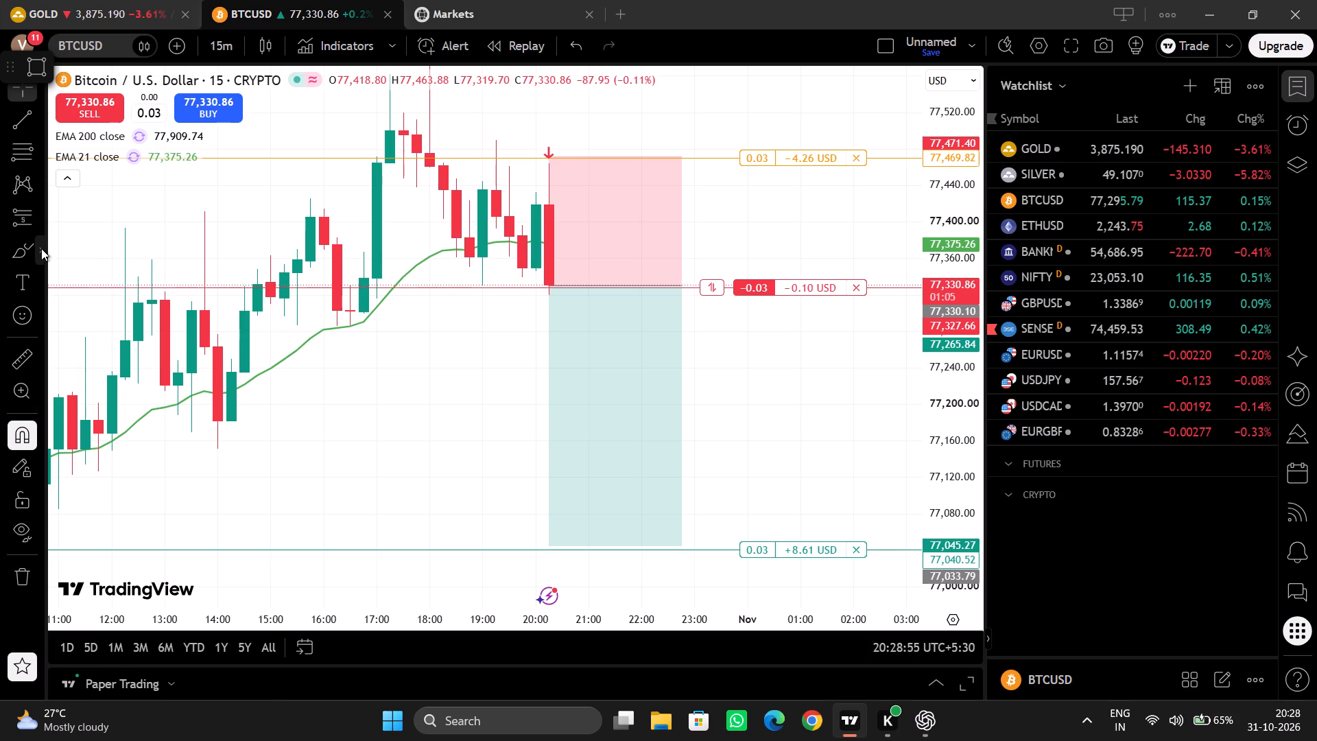
left_click(34, 79)
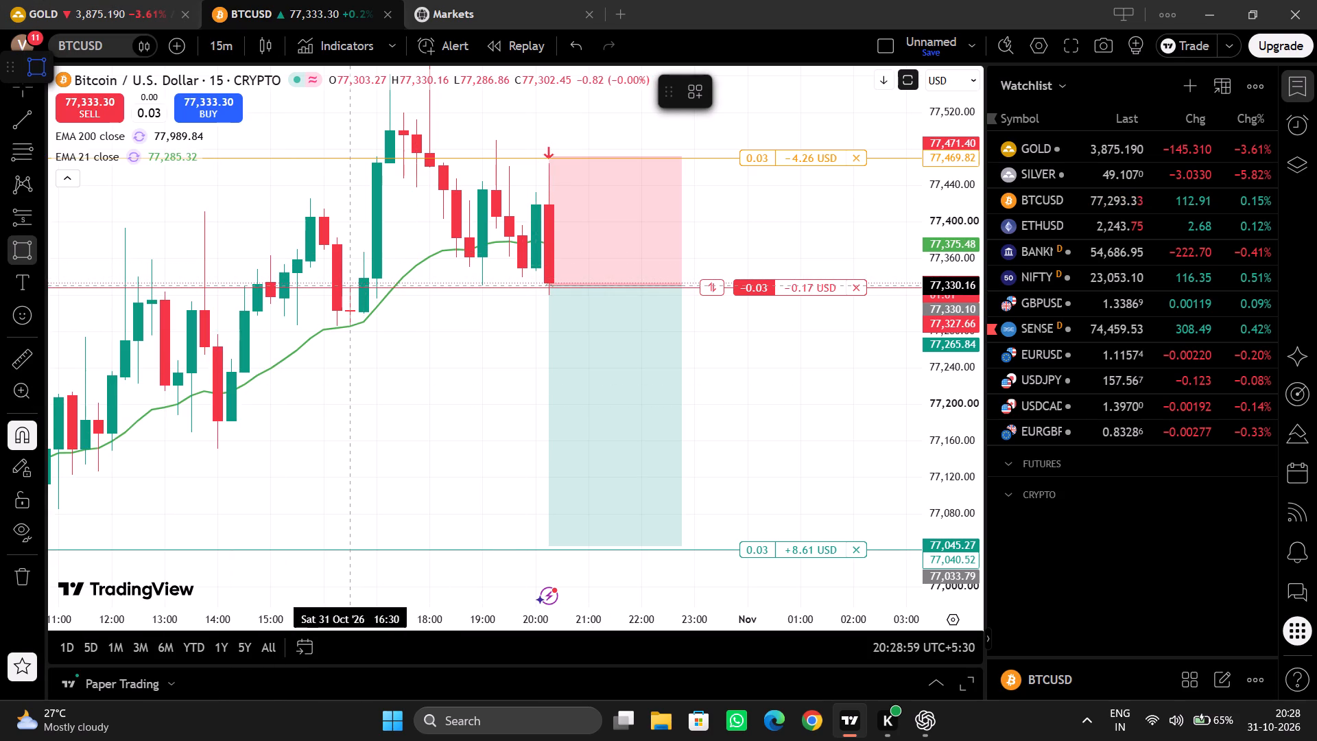
left_click_drag(348, 283, 444, 307)
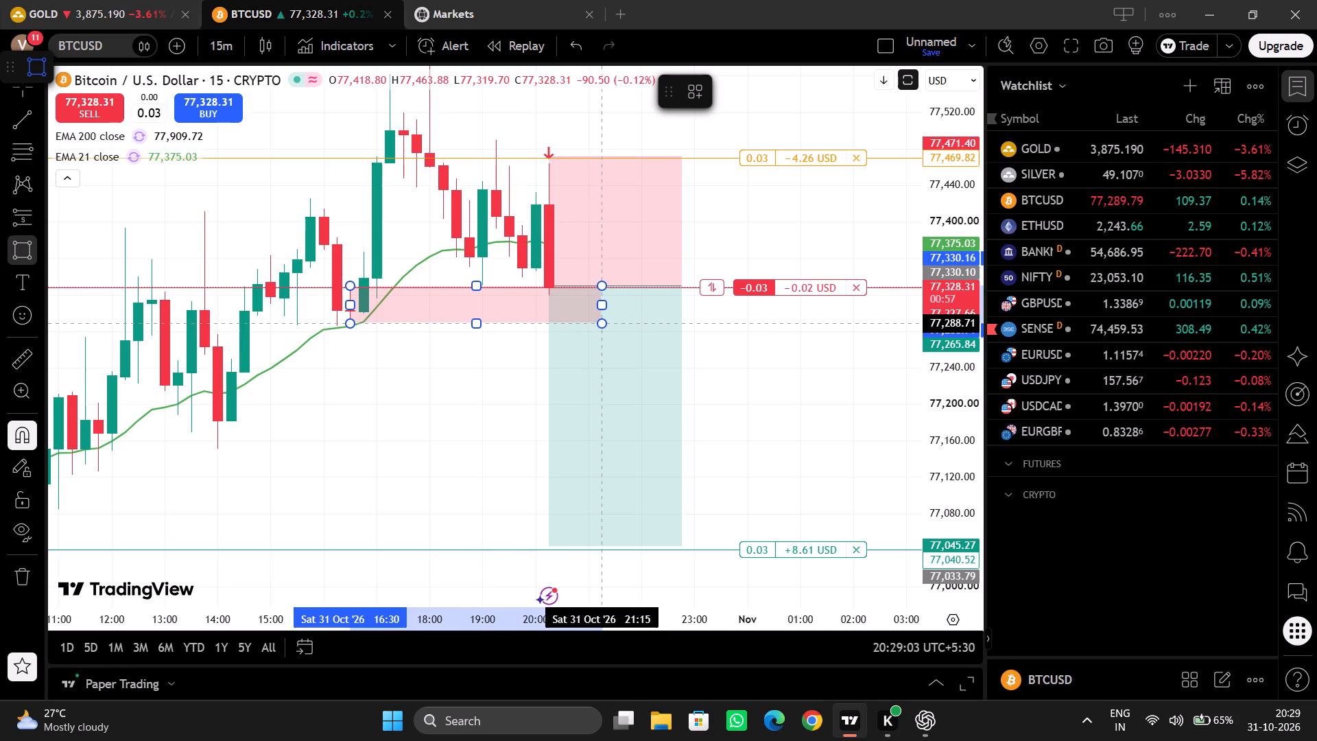
left_click(604, 322)
double_click(597, 298)
left_click_drag(603, 304, 680, 303)
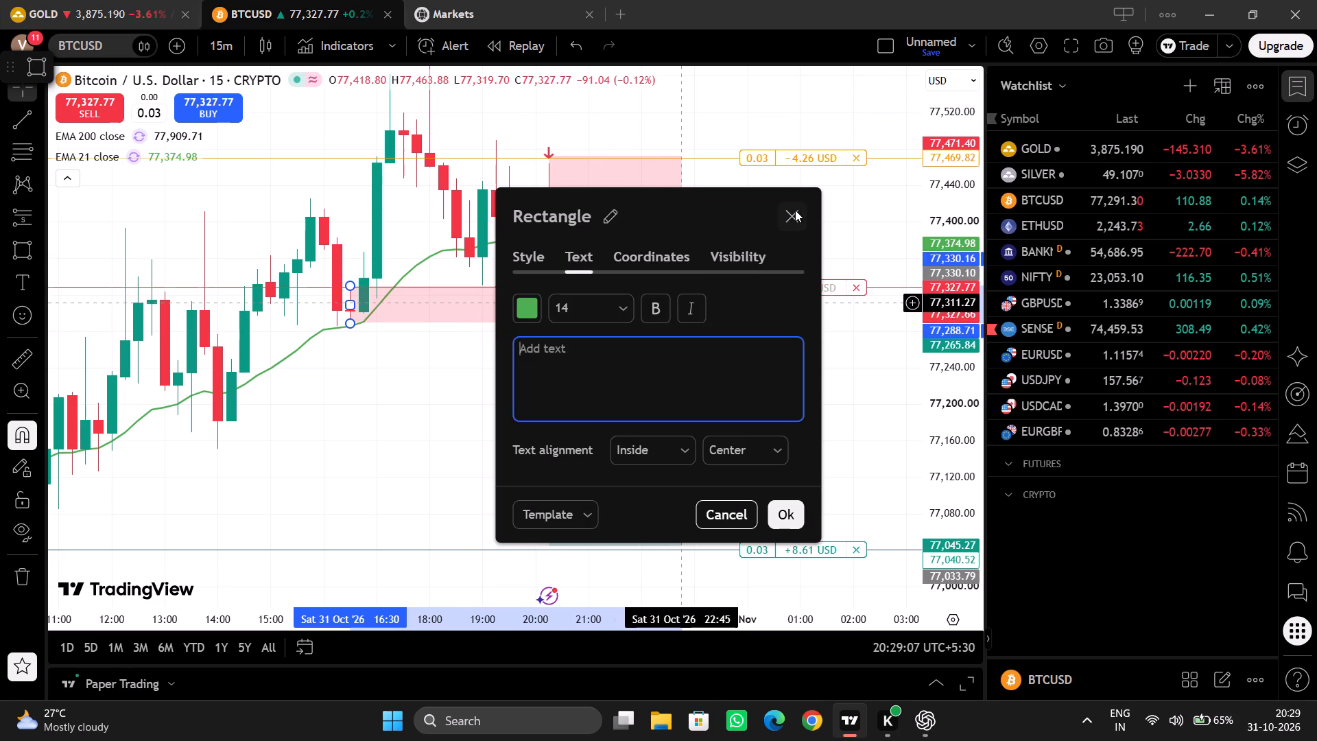
left_click(795, 210)
left_click(719, 339)
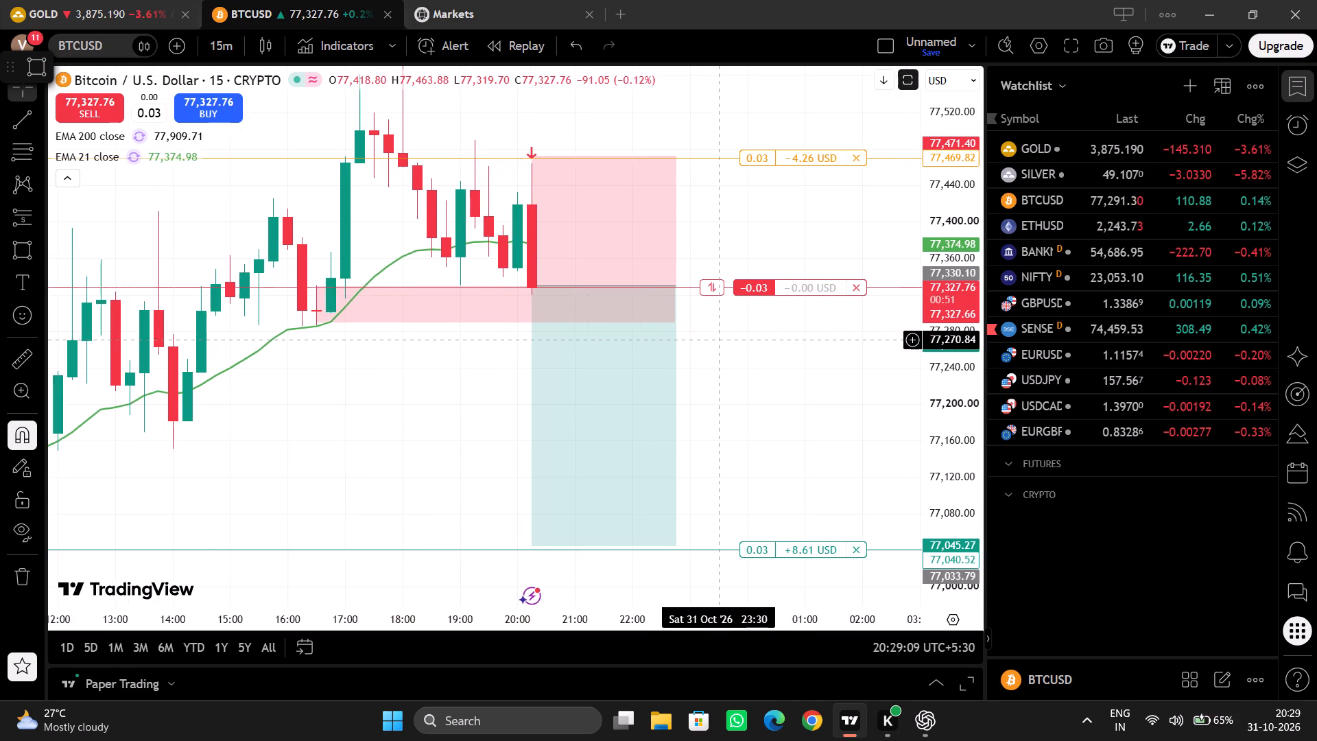
Extend the short position drawing and the new rectangle zone forward in time to about 00:15 on 1 November.
left_click_drag(730, 353, 503, 350)
left_click(514, 272)
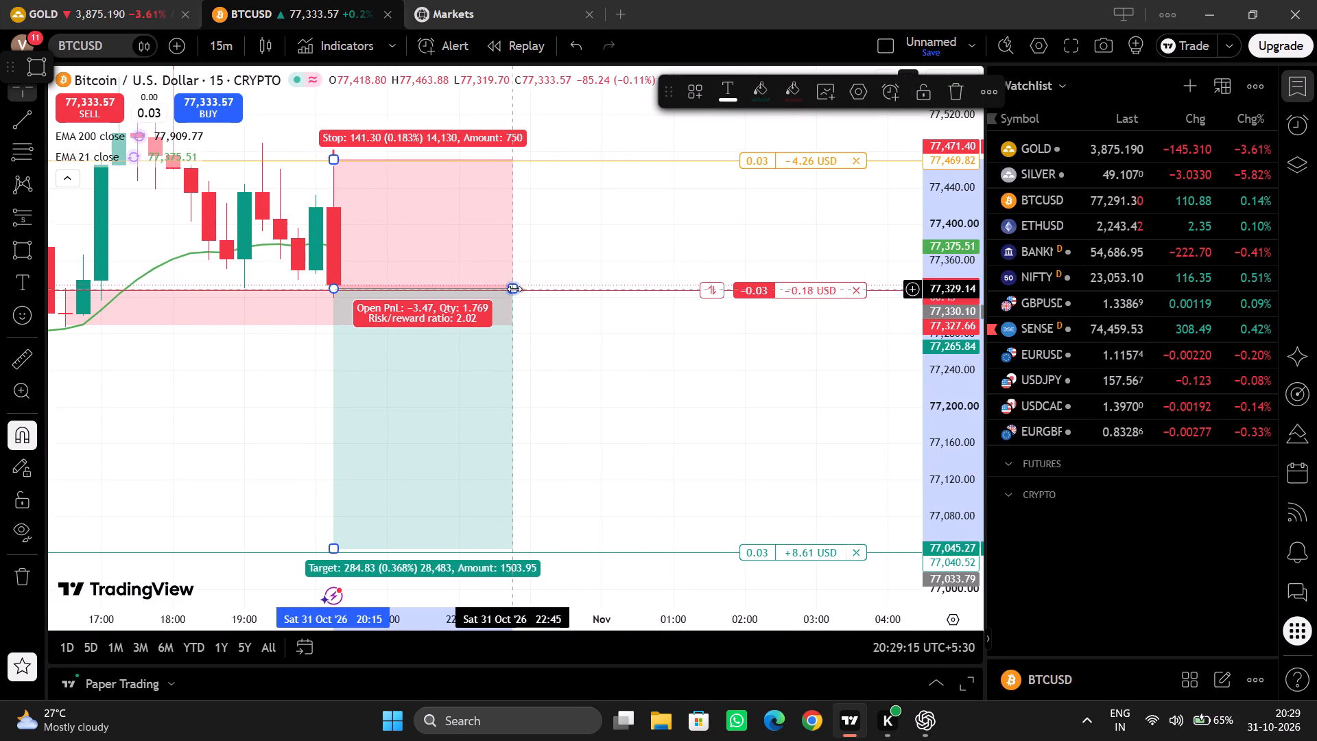
left_click_drag(514, 289, 620, 301)
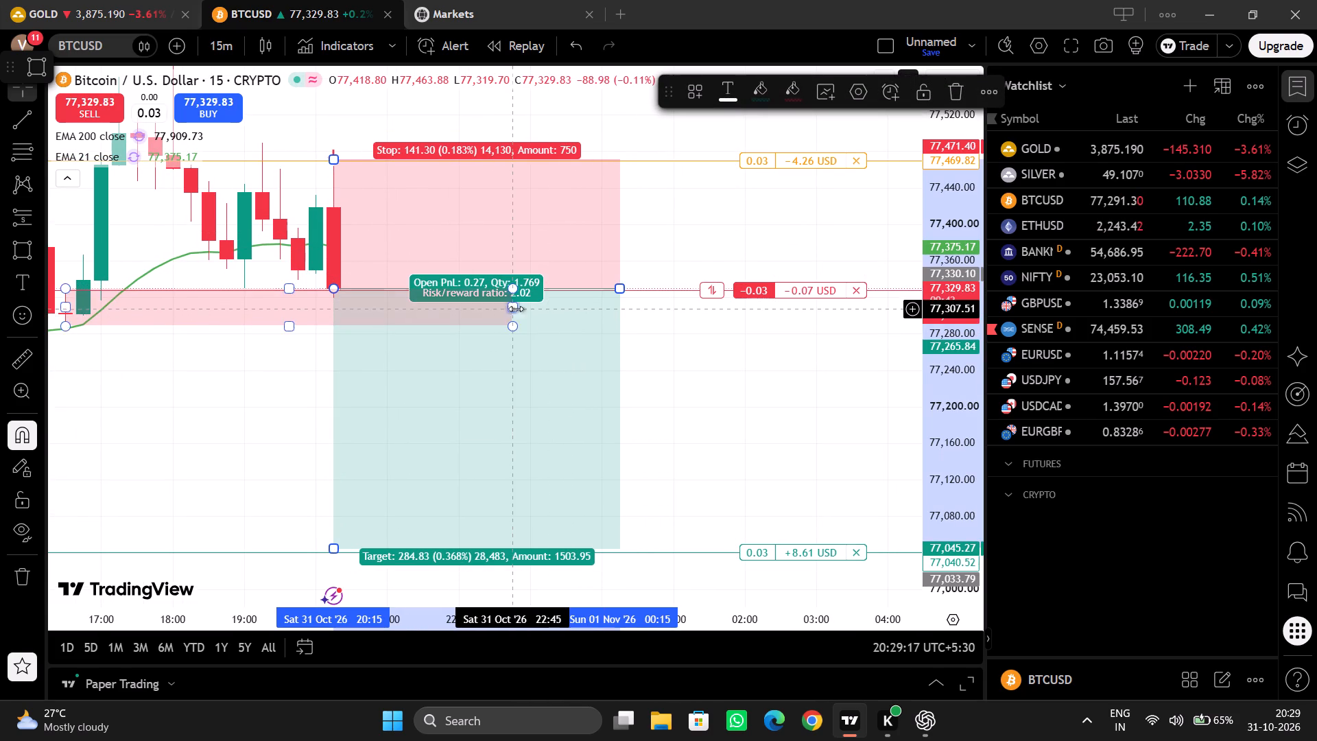
left_click_drag(512, 305, 599, 292)
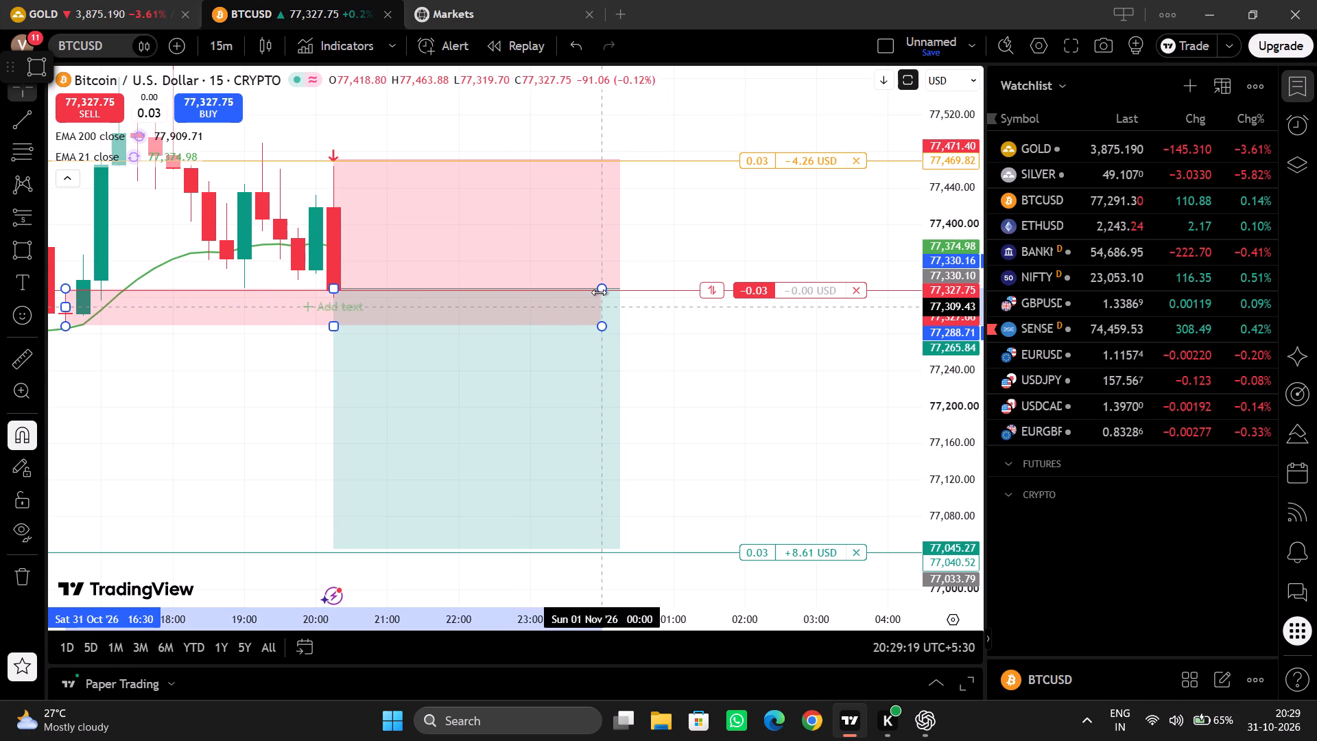
left_click_drag(599, 292, 616, 295)
left_click(720, 406)
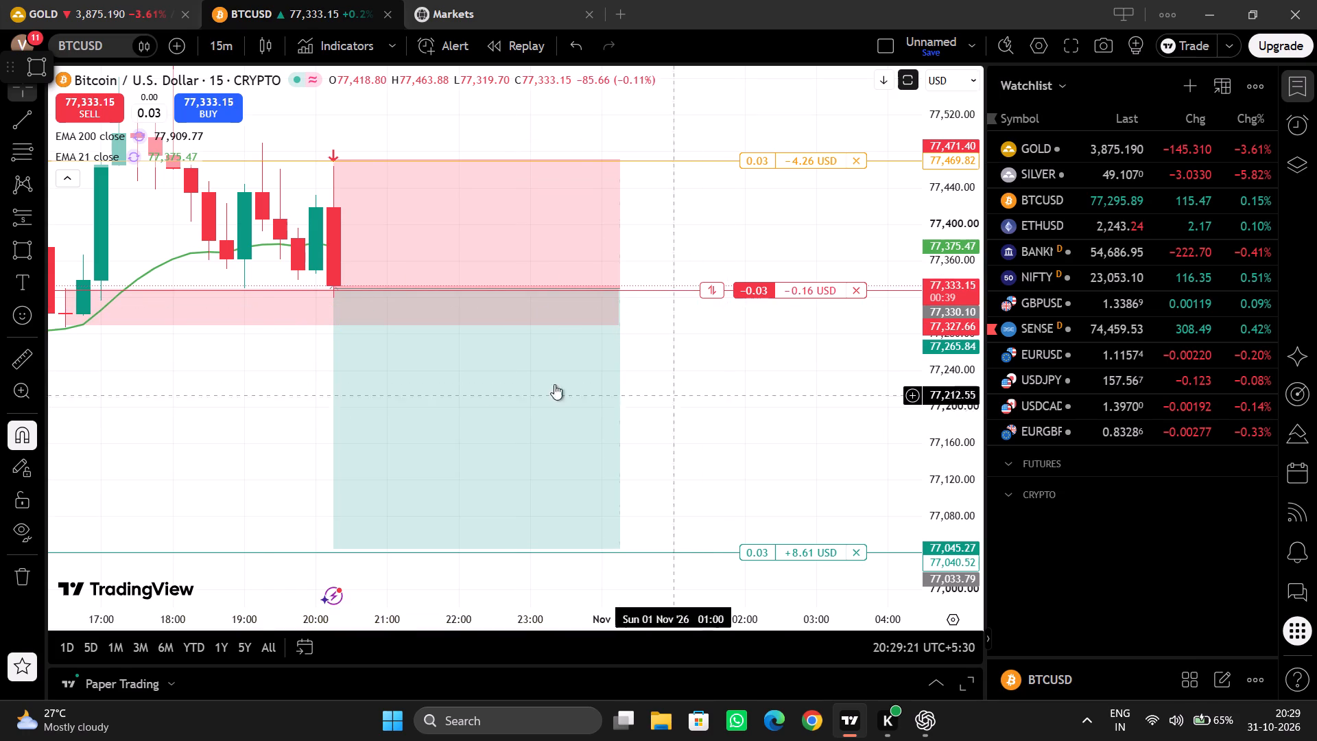
Examine the multi-day 15-minute BTCUSD price action, from the open short back to the pink zones near 80,000 and 82,000.
left_click_drag(265, 420, 444, 355)
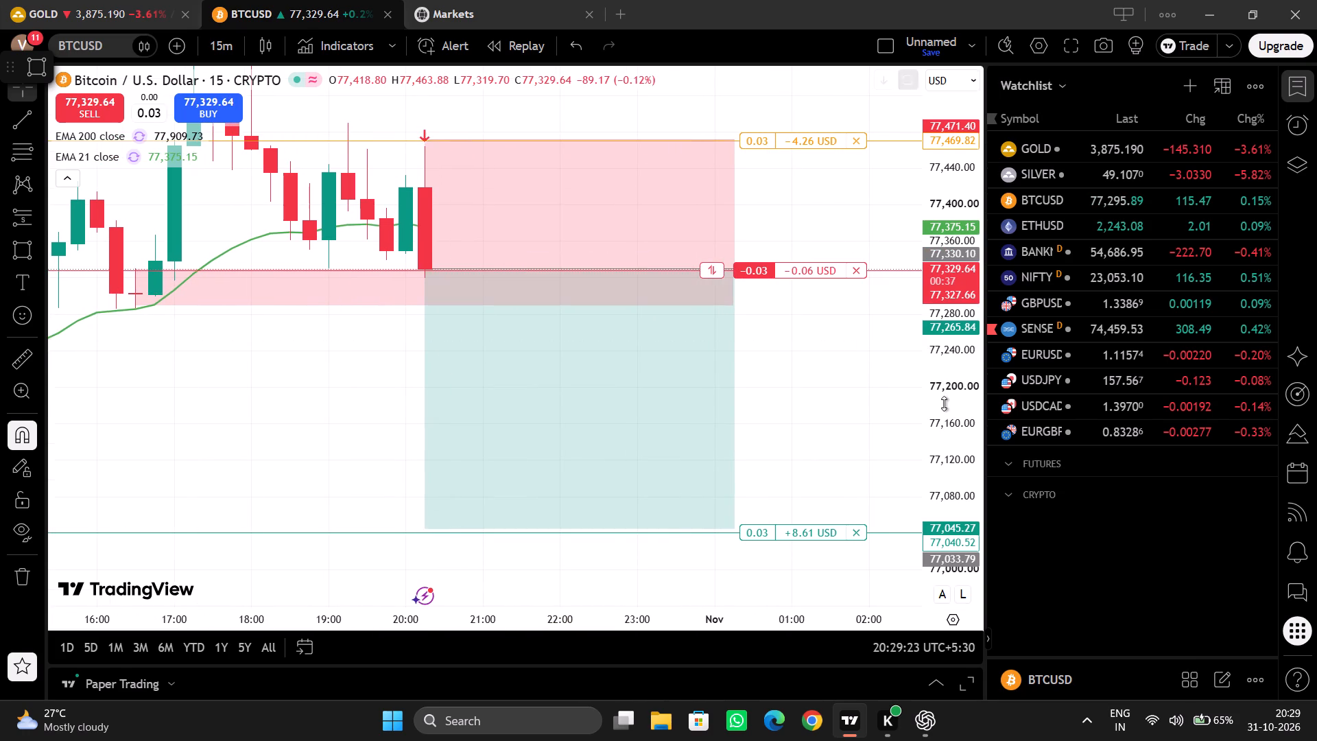
left_click_drag(306, 355, 436, 407)
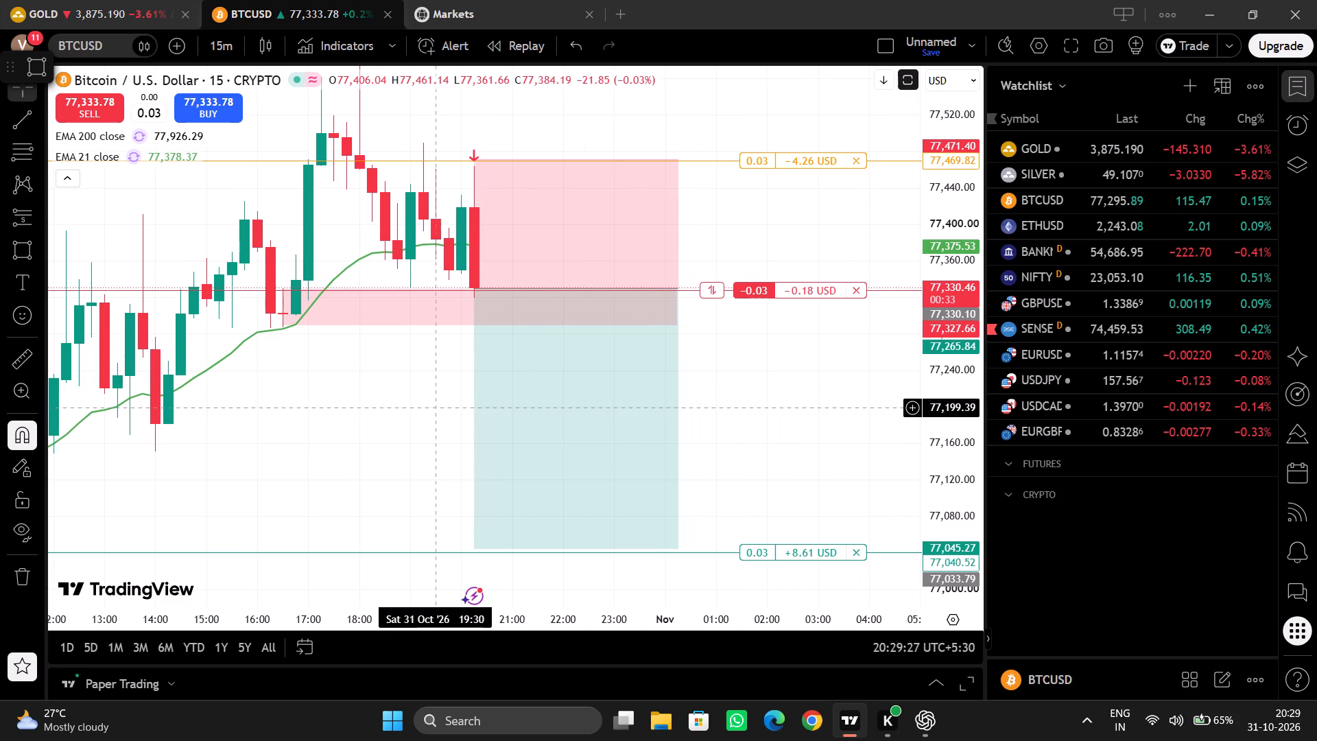
left_click_drag(963, 474, 948, 498)
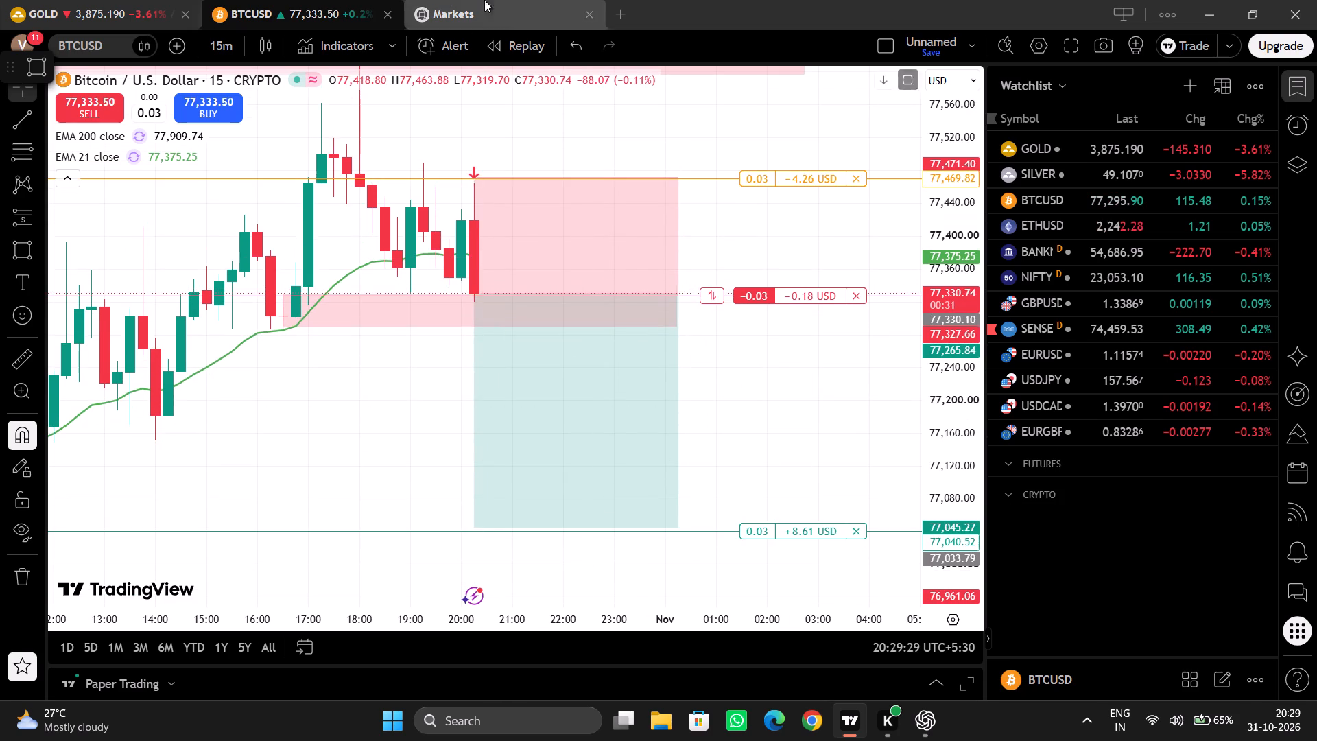
left_click_drag(383, 613, 711, 581)
left_click_drag(942, 237, 890, 513)
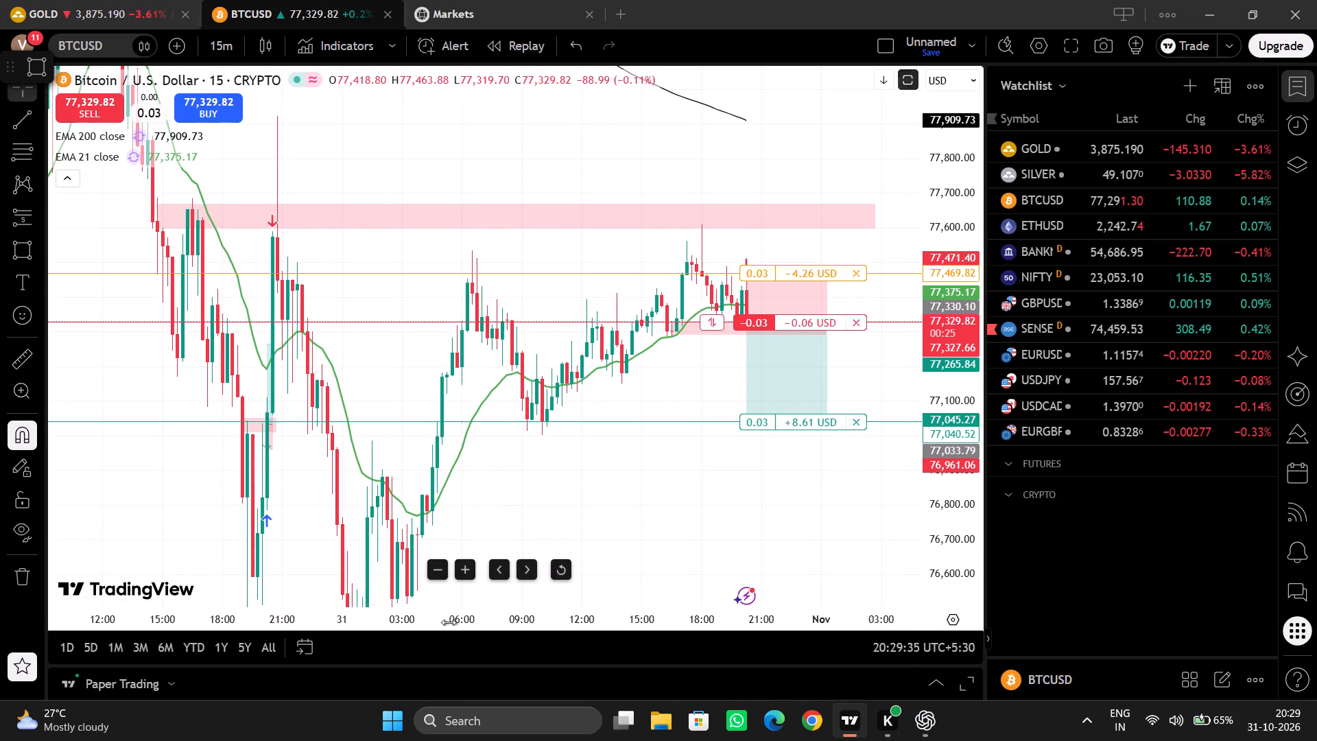
left_click_drag(446, 625, 757, 577)
left_click_drag(965, 153, 897, 527)
left_click_drag(958, 174, 943, 318)
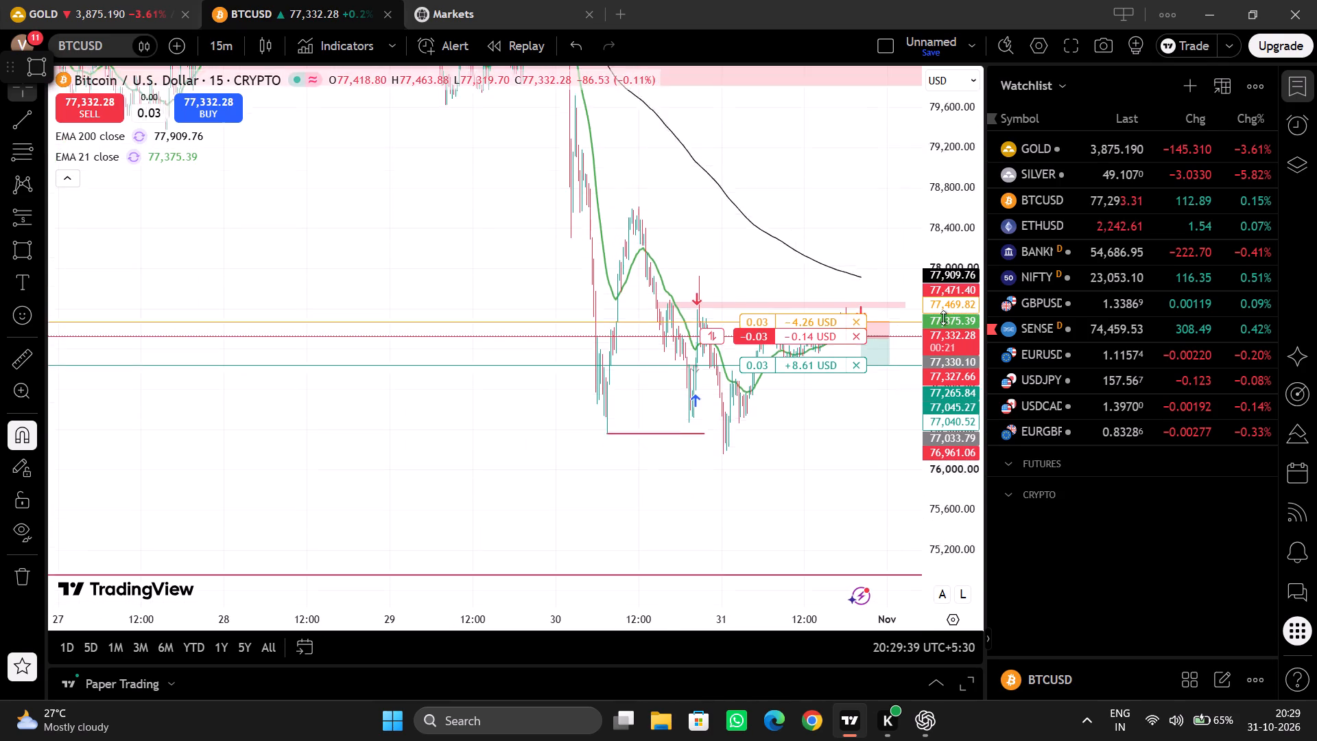
left_click_drag(943, 318, 958, 327)
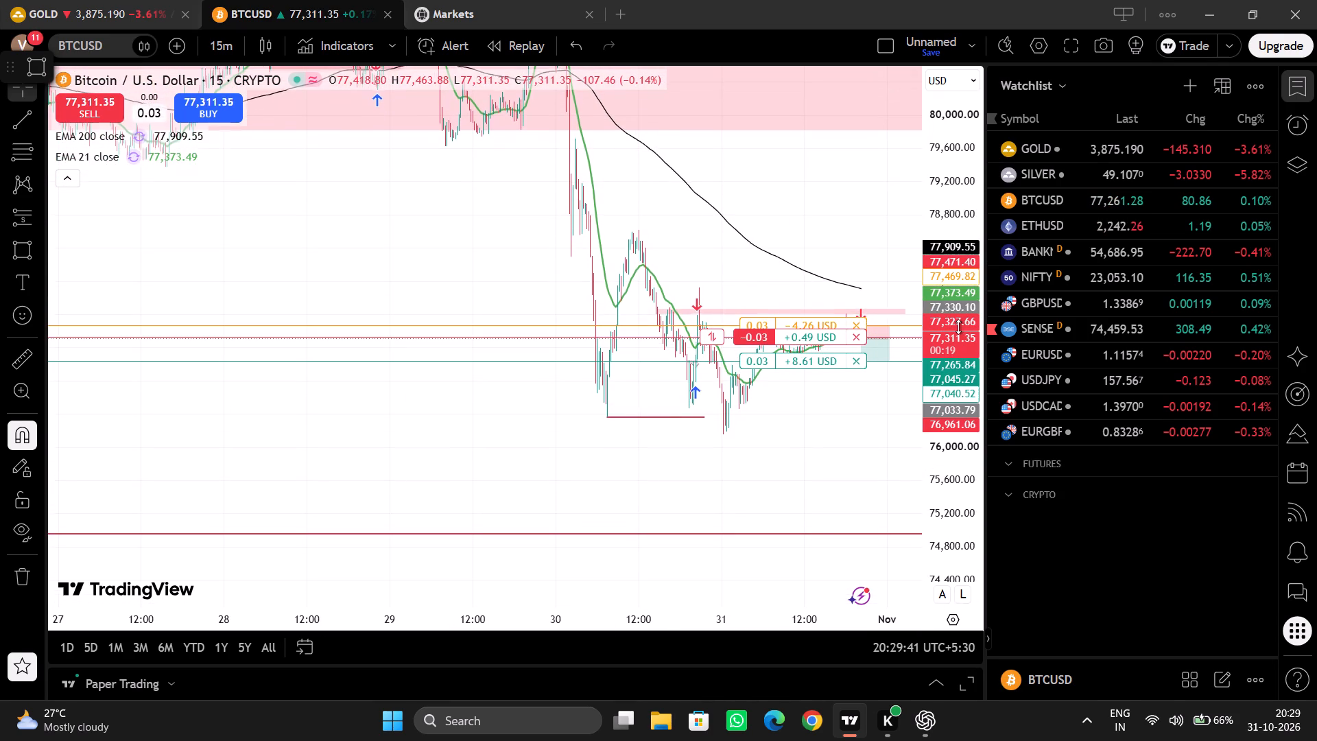
left_click_drag(790, 250, 743, 425)
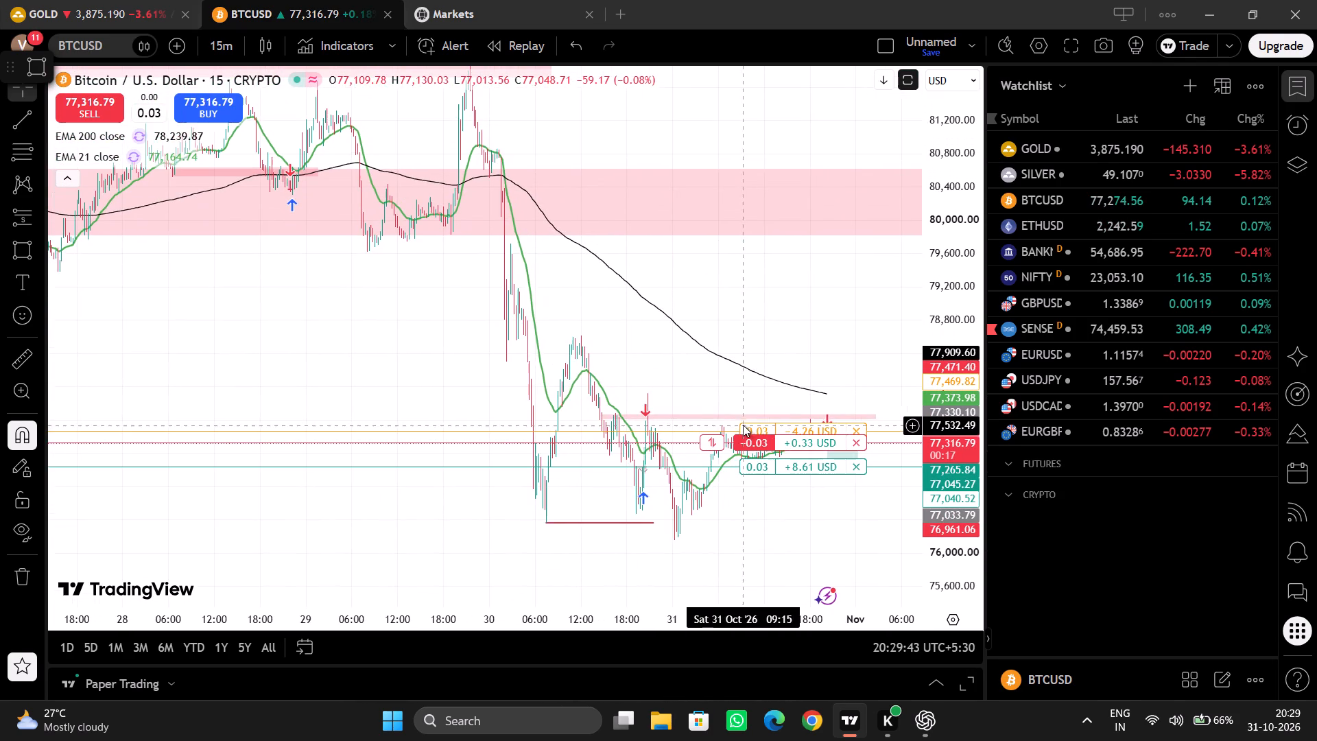
left_click_drag(709, 256, 661, 476)
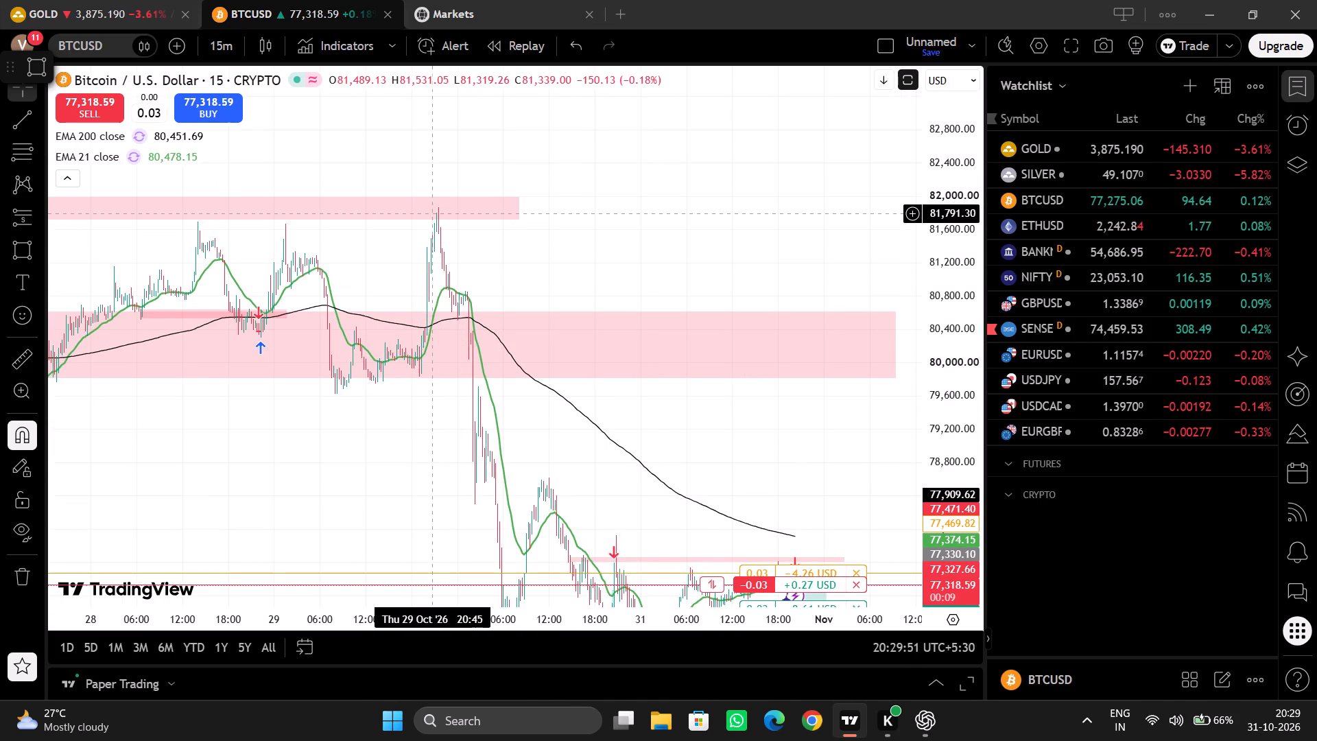
Examine the recent lows and the red line near 75,000, and the latest candles around the short's entry, stop and target.
left_click_drag(709, 457, 458, 0)
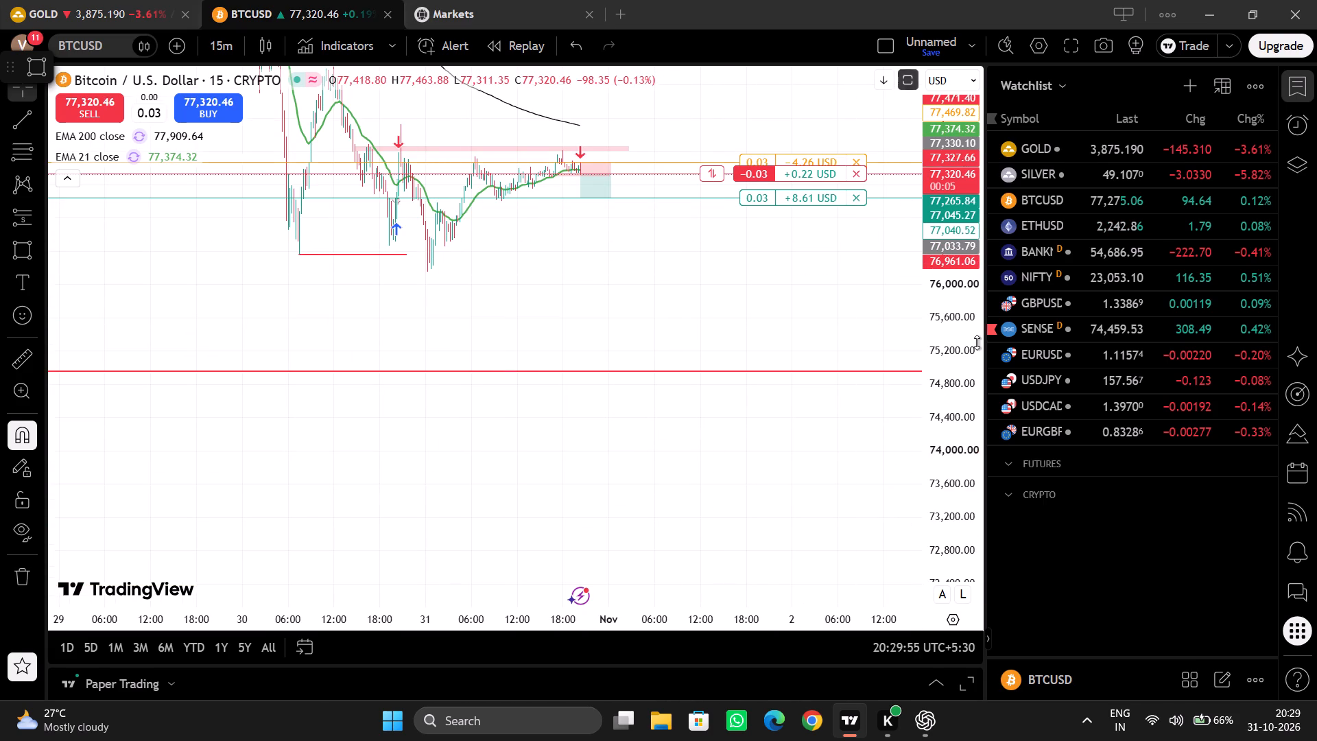
left_click_drag(940, 427, 976, 115)
left_click_drag(728, 247, 745, 533)
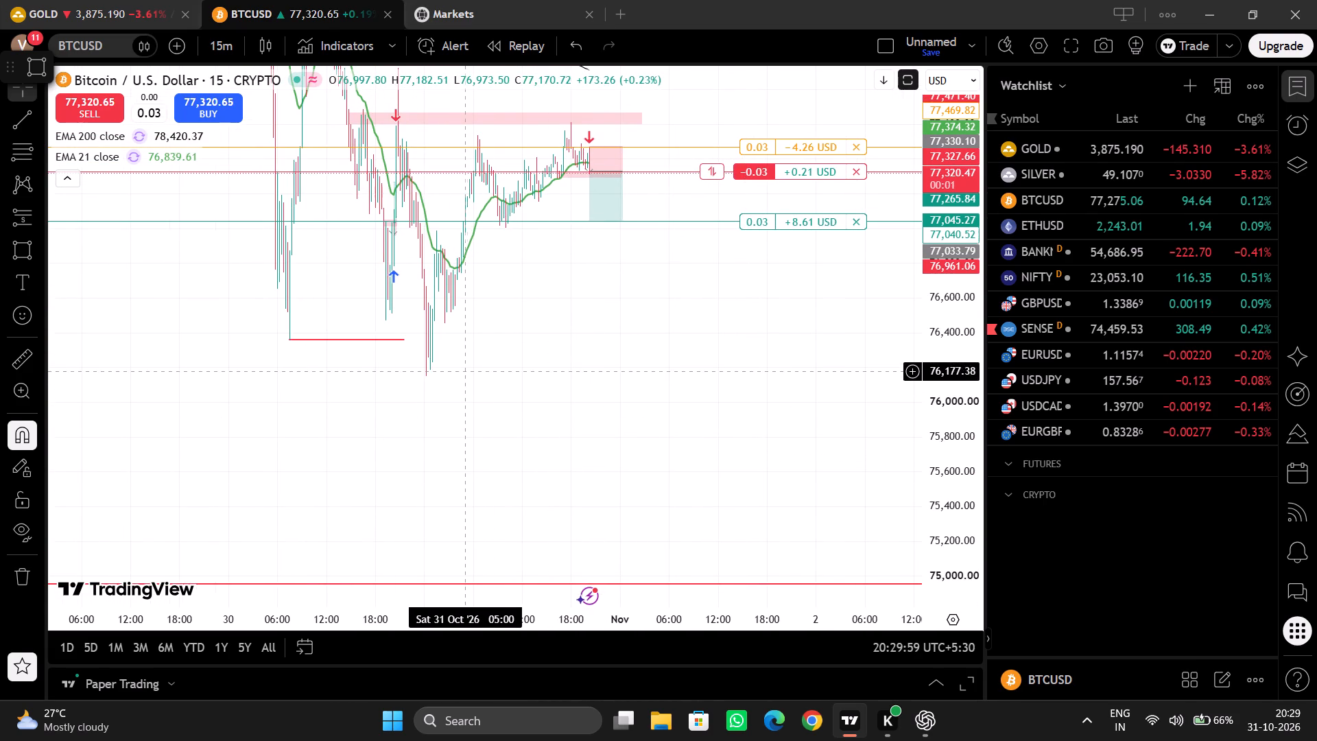
left_click(462, 375)
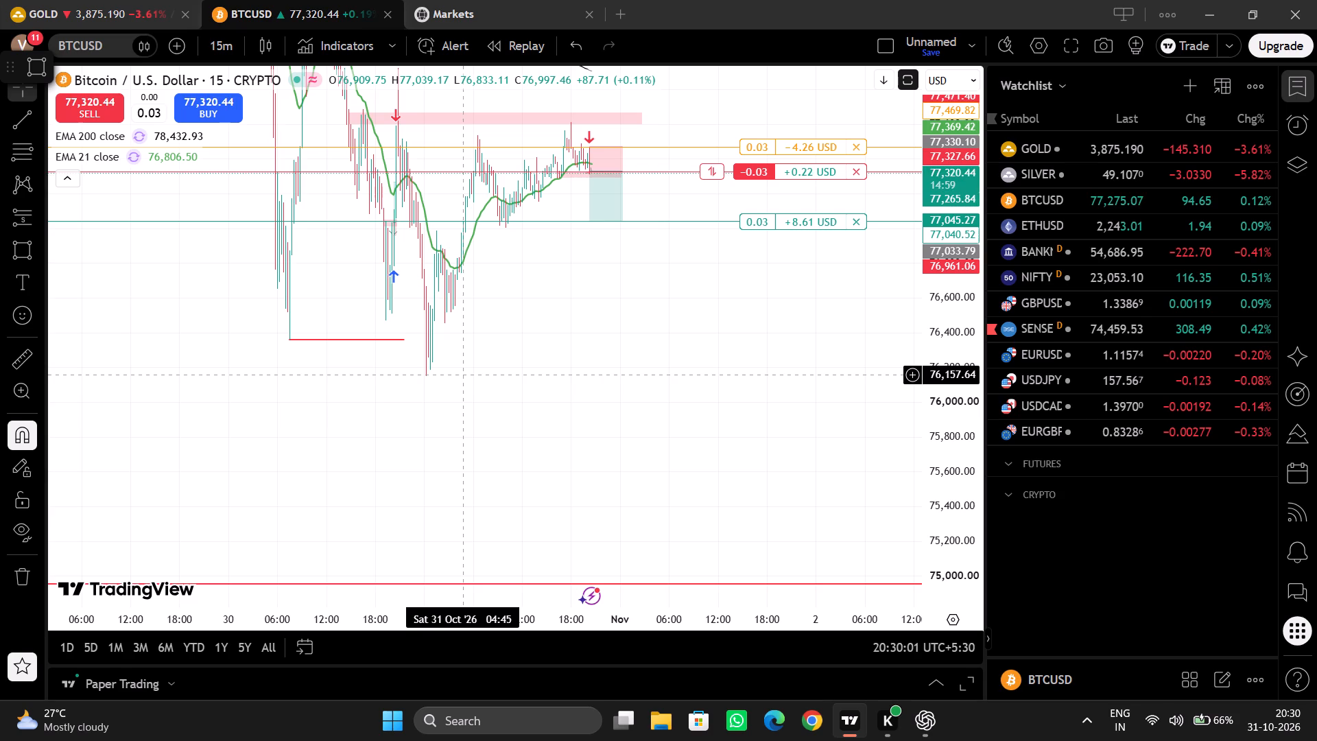
left_click_drag(462, 375, 431, 510)
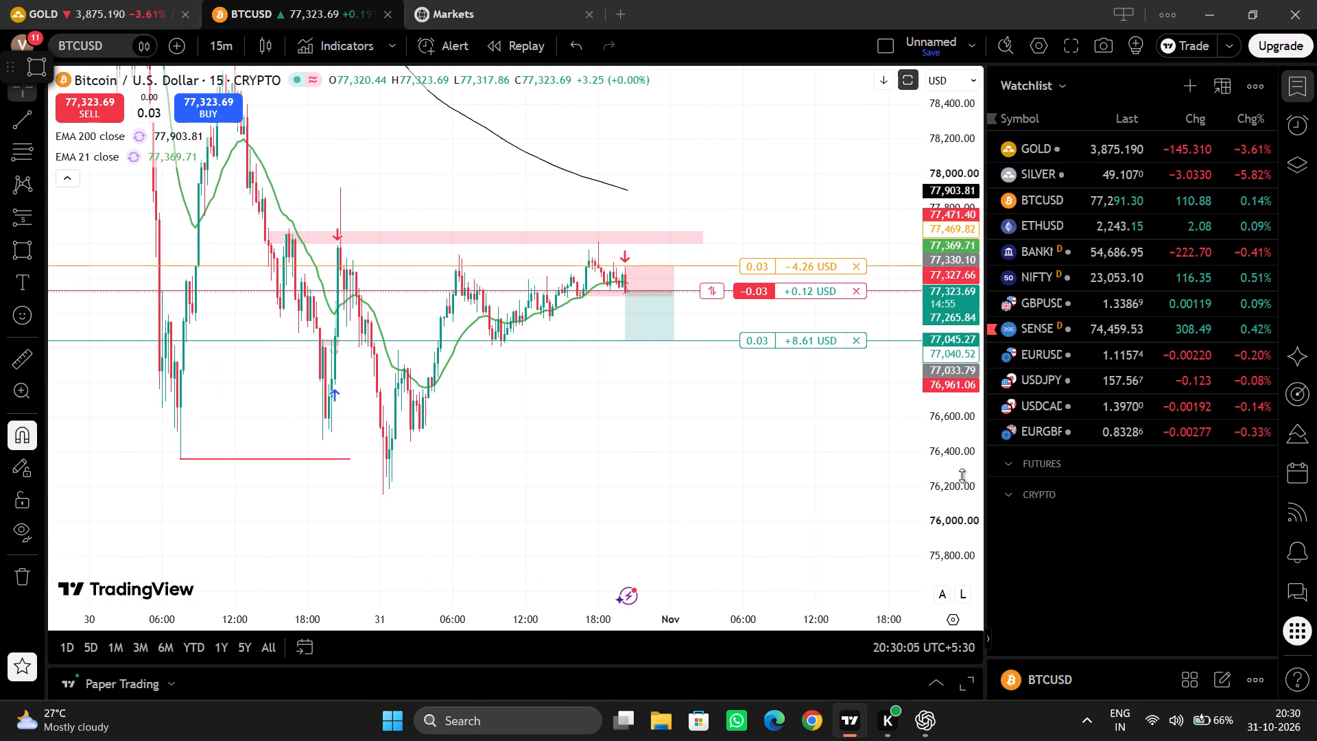
left_click_drag(962, 477, 938, 268)
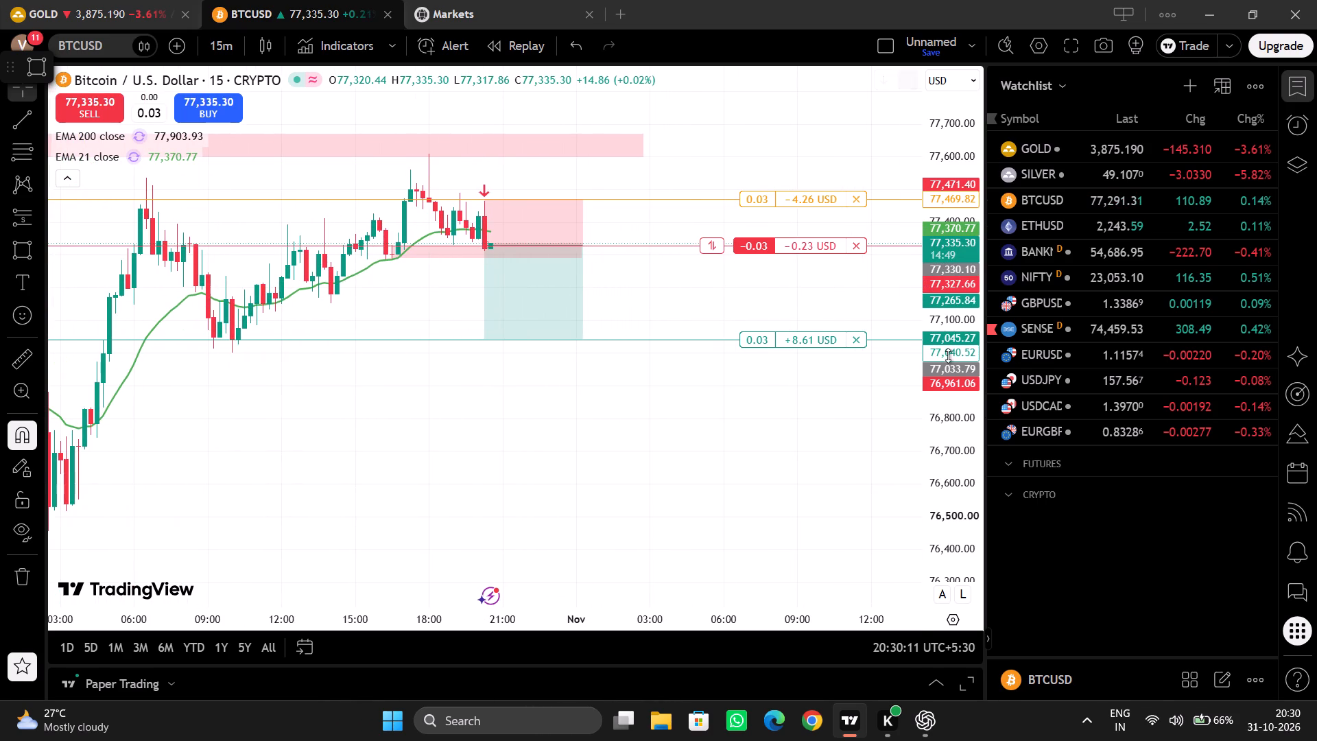
left_click_drag(958, 390, 948, 132)
left_click_drag(747, 214, 911, 410)
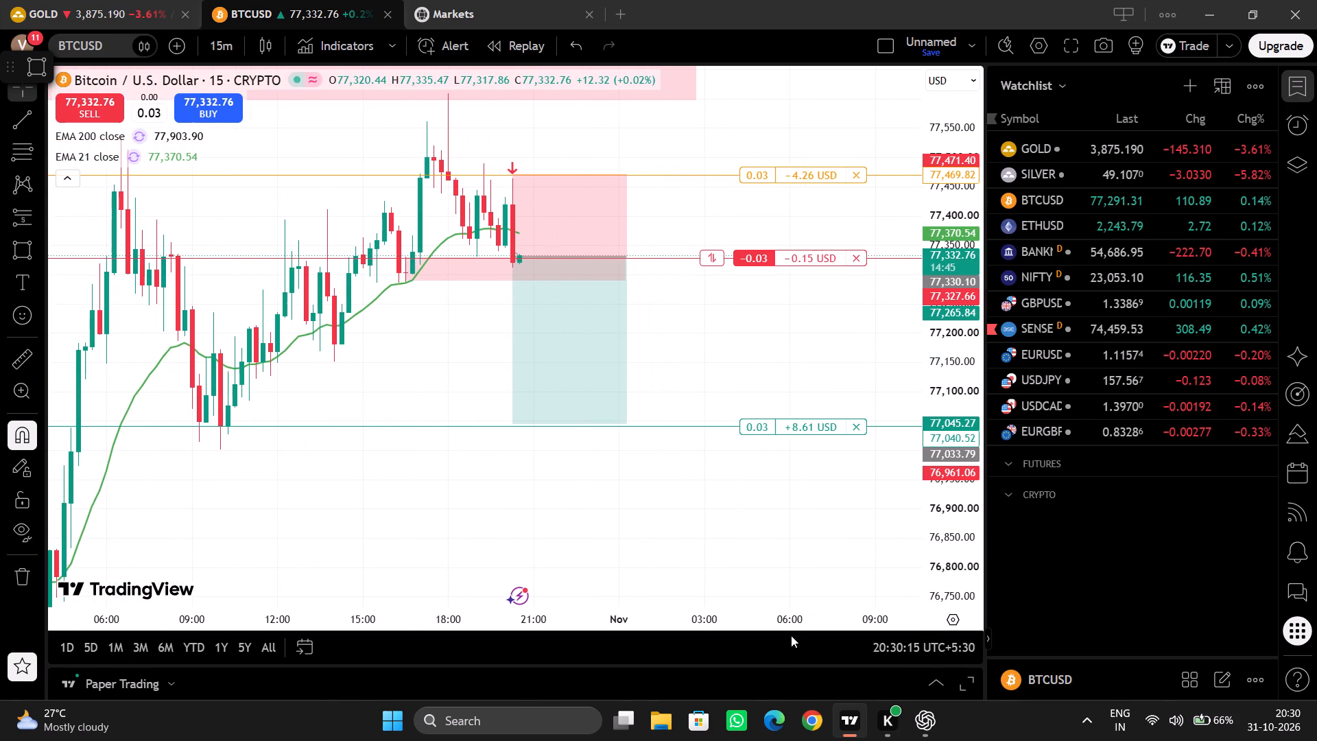
left_click_drag(801, 622, 746, 625)
left_click_drag(951, 493, 953, 353)
left_click_drag(676, 340, 808, 367)
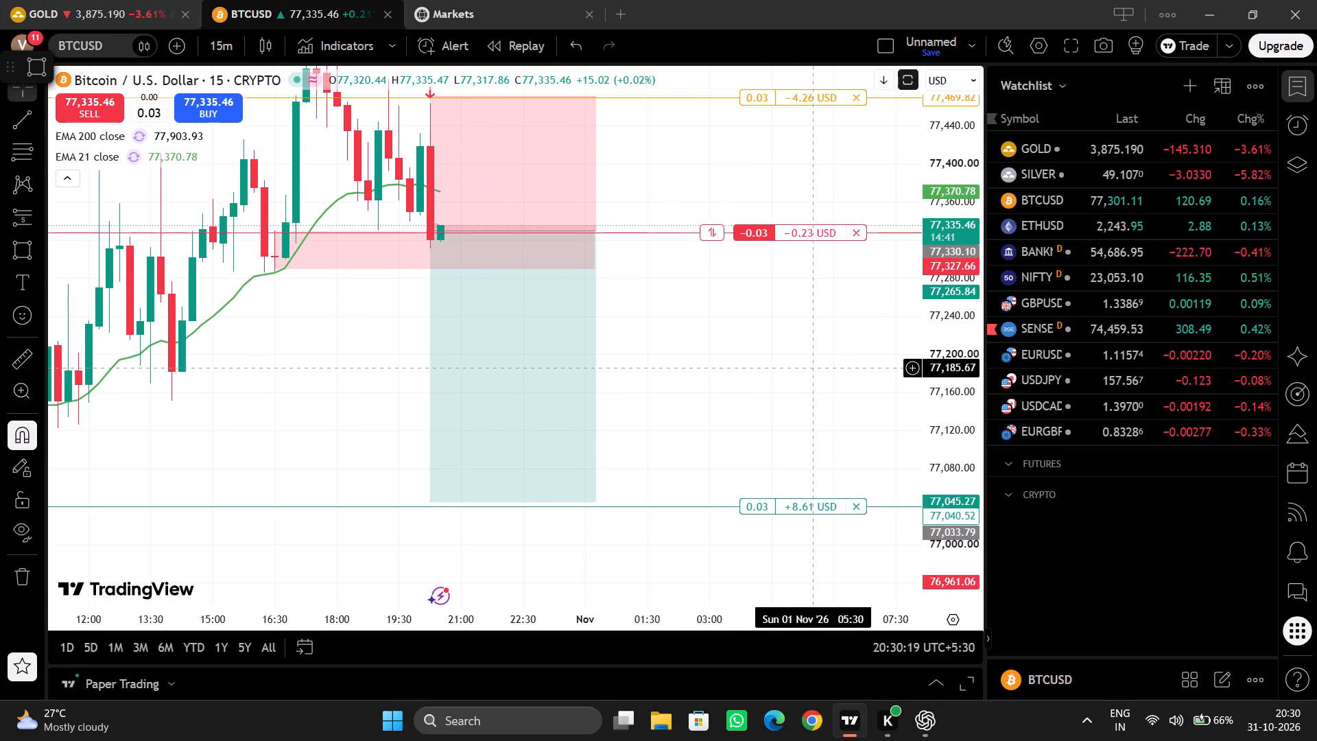
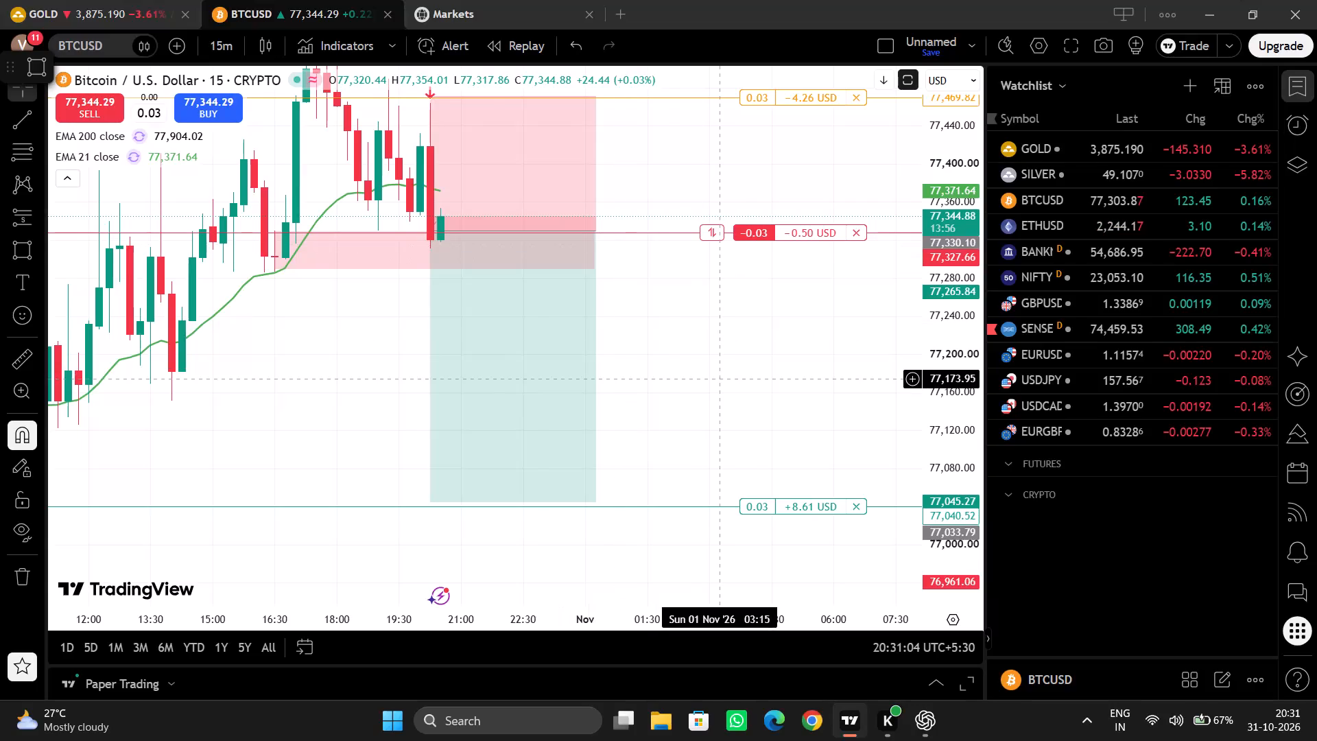
Lower the short position drawing's target level to about 77,036, just past the order's take profit line.
left_click(724, 379)
left_click_drag(724, 379, 750, 408)
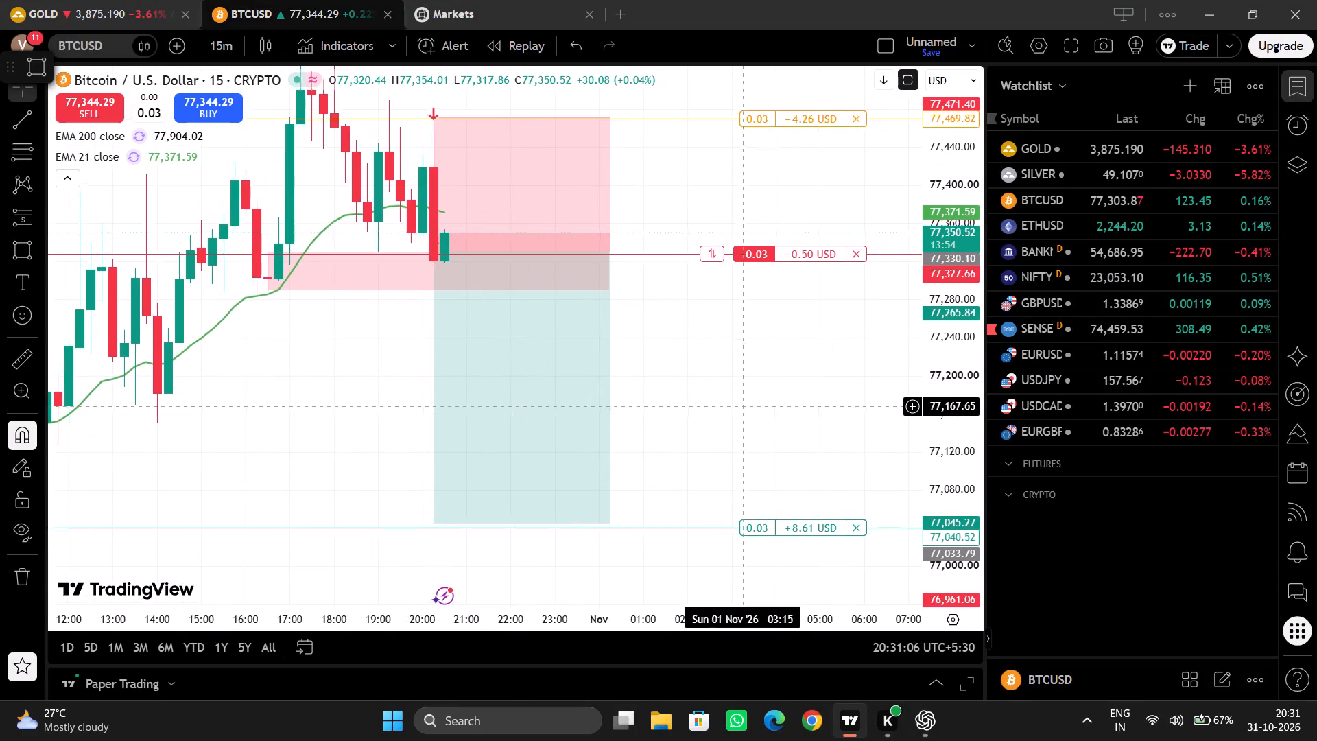
left_click_drag(750, 408, 750, 409)
left_click(750, 409)
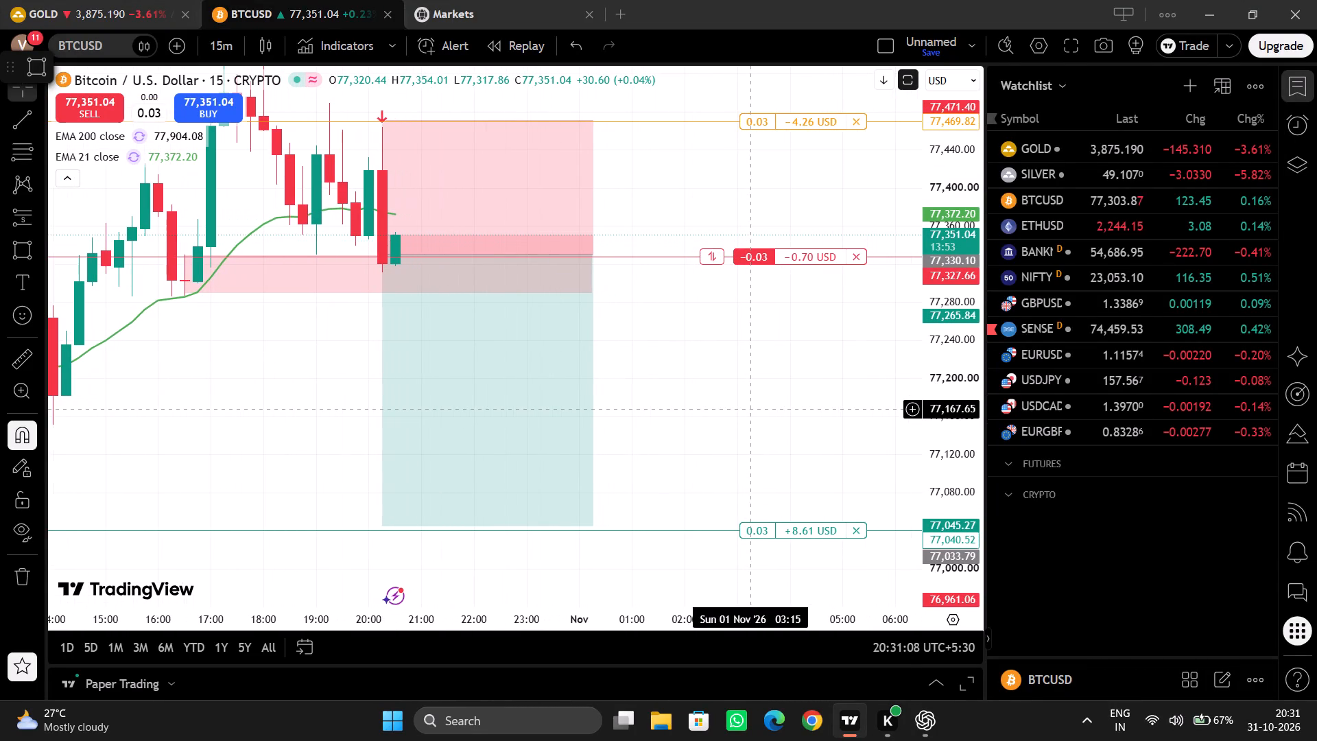
left_click_drag(756, 407, 852, 401)
left_click_drag(945, 435, 946, 415)
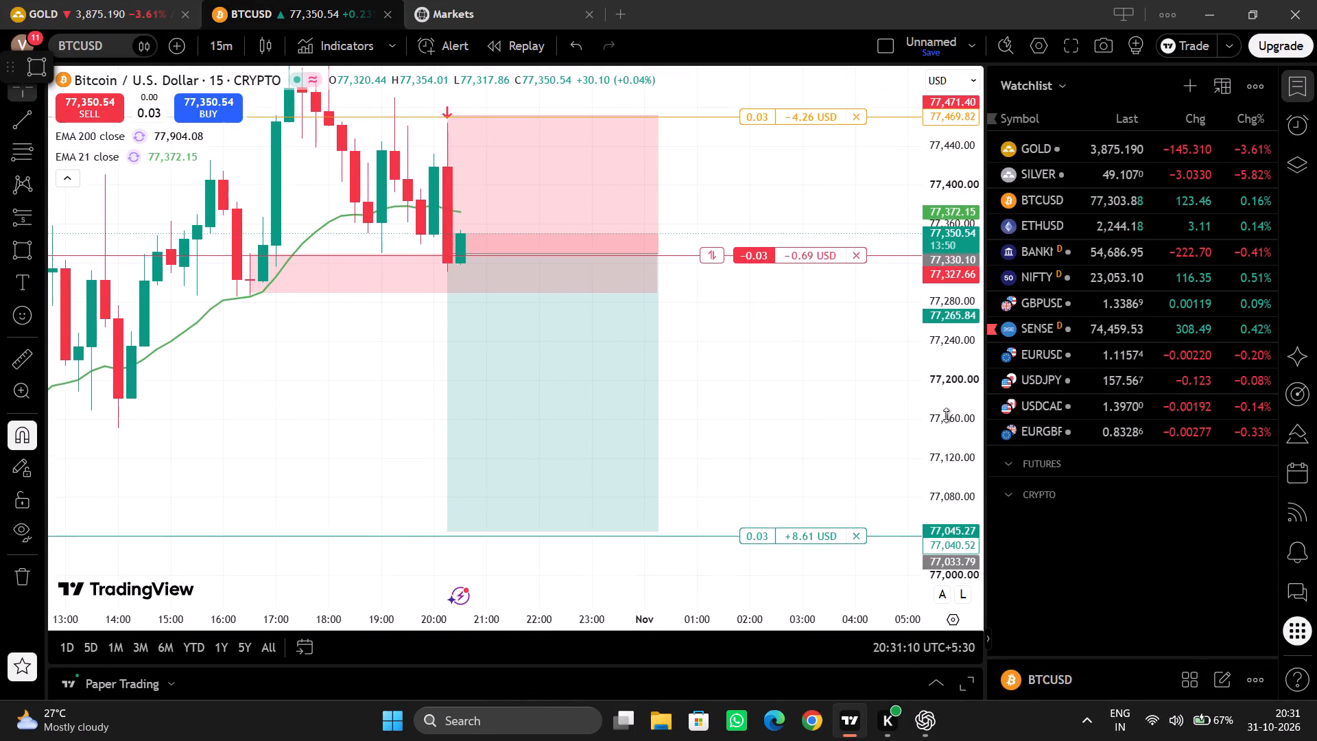
left_click_drag(946, 415, 939, 378)
left_click_drag(737, 457, 800, 255)
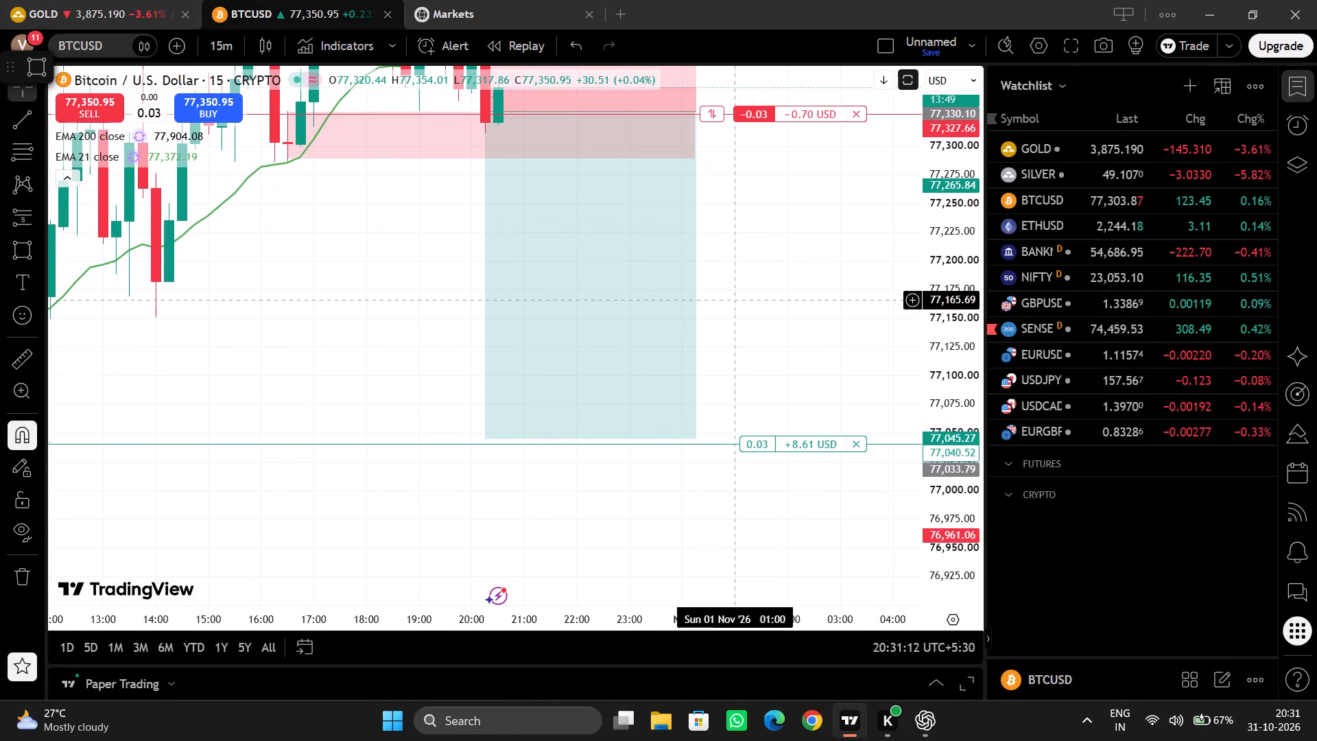
left_click_drag(484, 439, 484, 451)
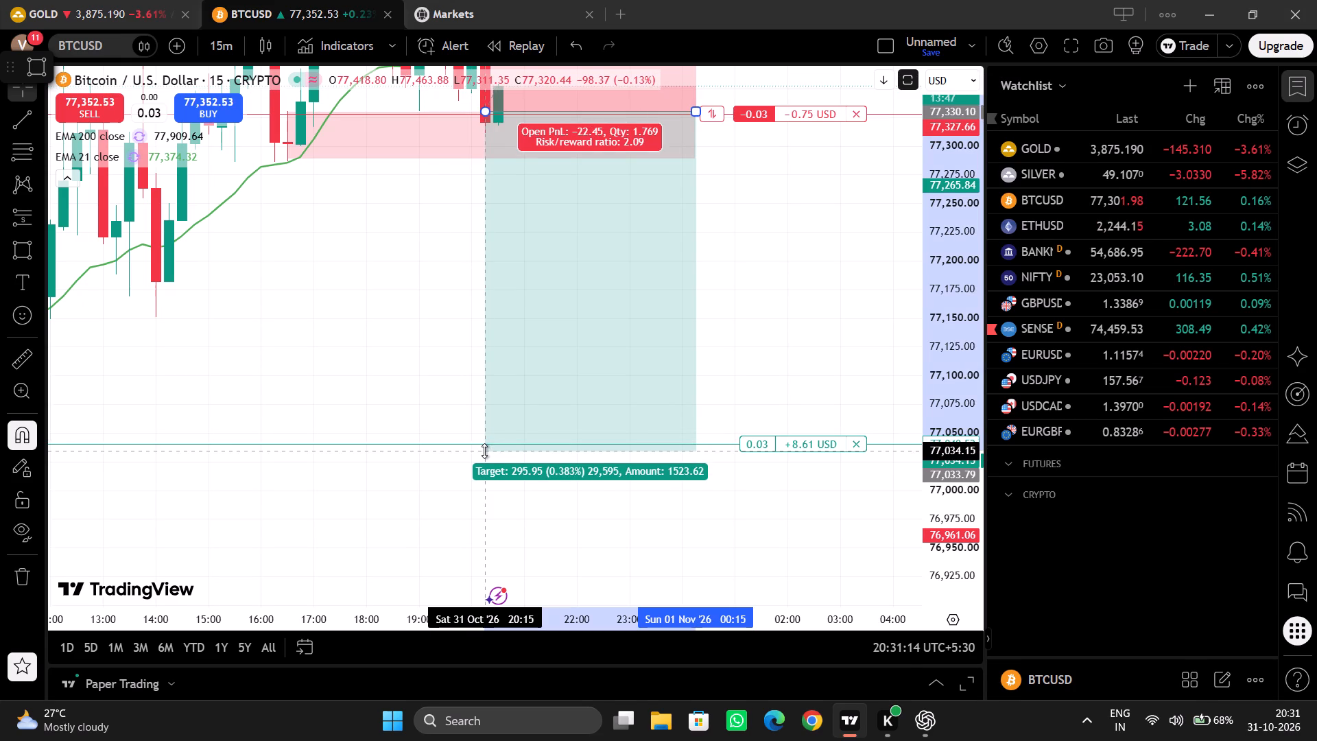
left_click_drag(484, 451, 486, 449)
left_click(817, 305)
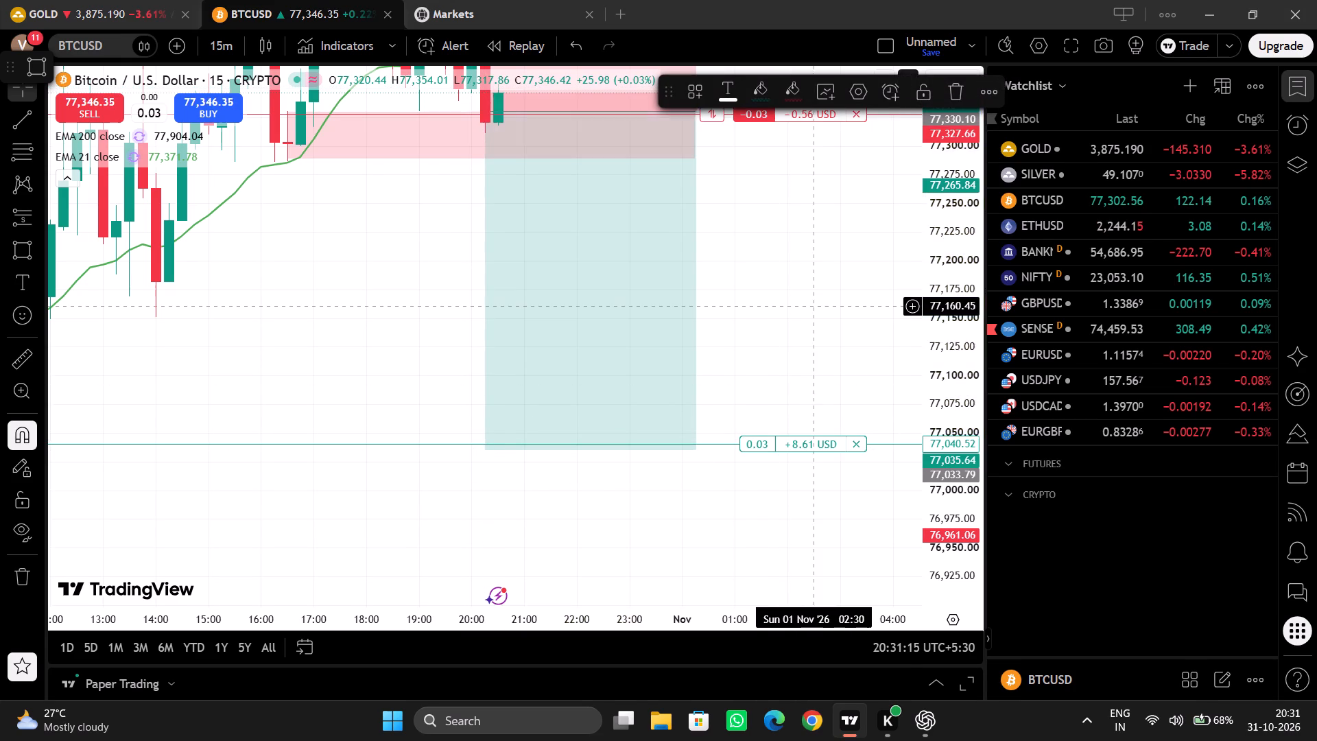
Review the short against the day's 15-minute candles and switch the BTCUSD chart to the 1-minute timeframe.
left_click_drag(817, 305, 850, 527)
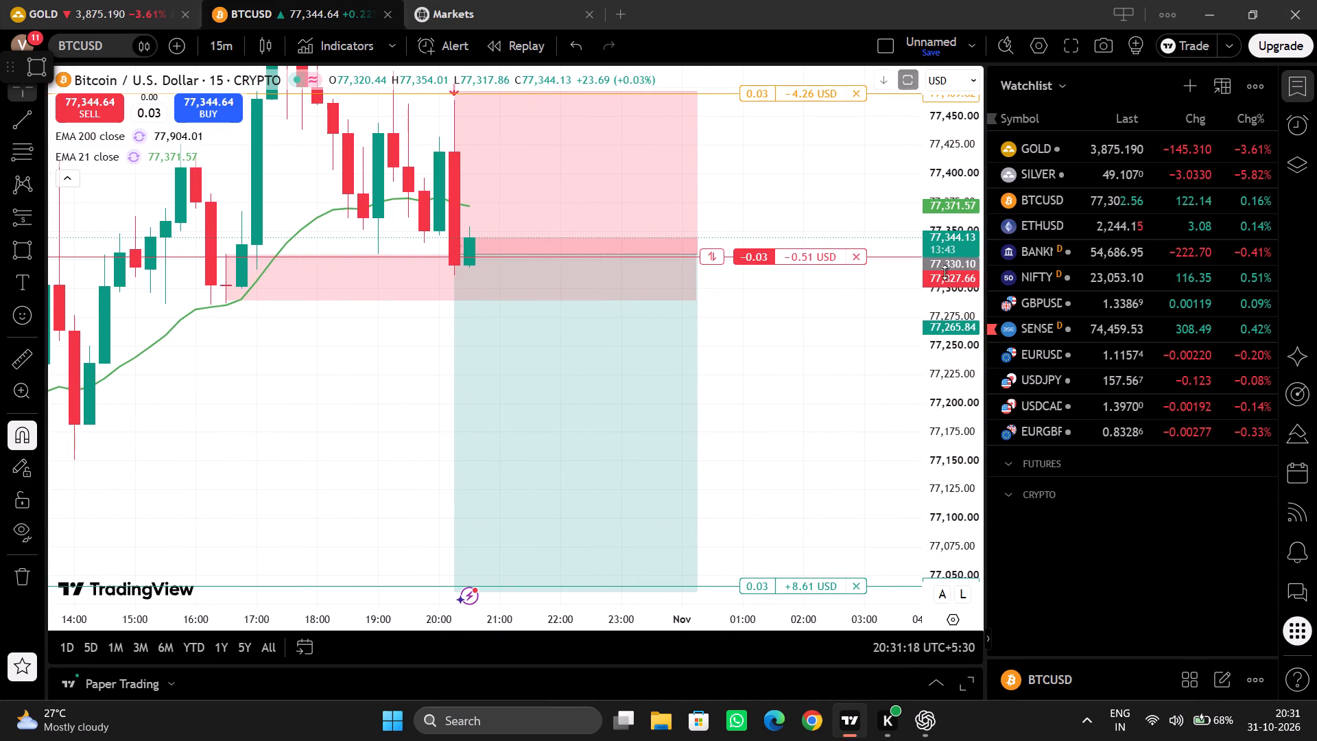
left_click_drag(960, 201, 936, 457)
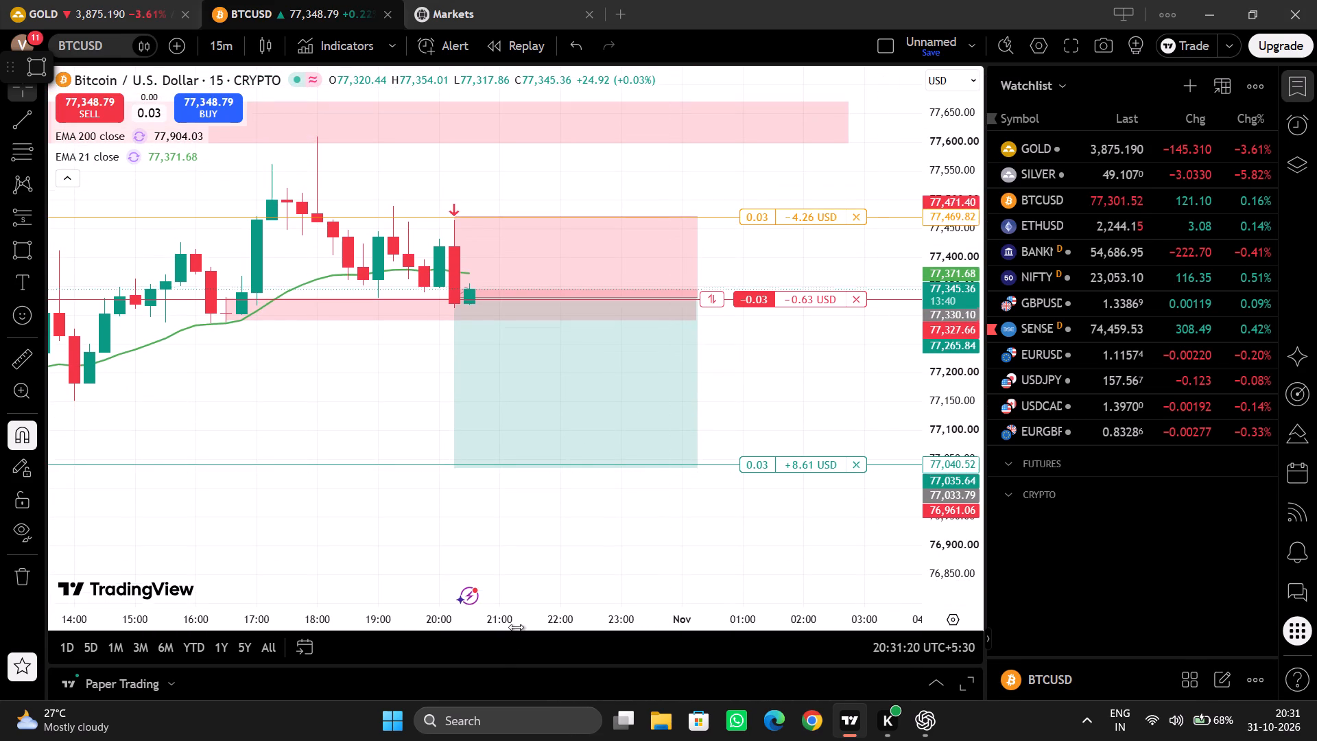
left_click_drag(516, 626, 731, 569)
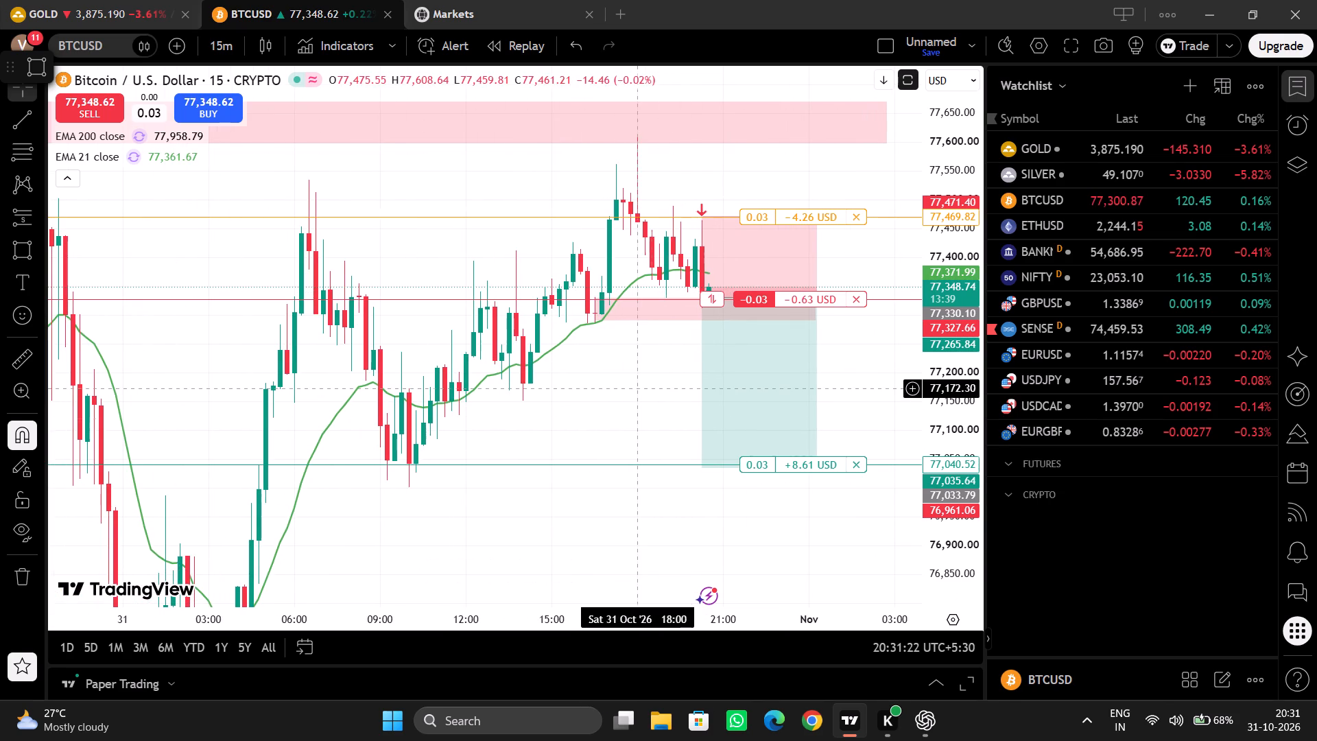
left_click_drag(641, 388, 533, 381)
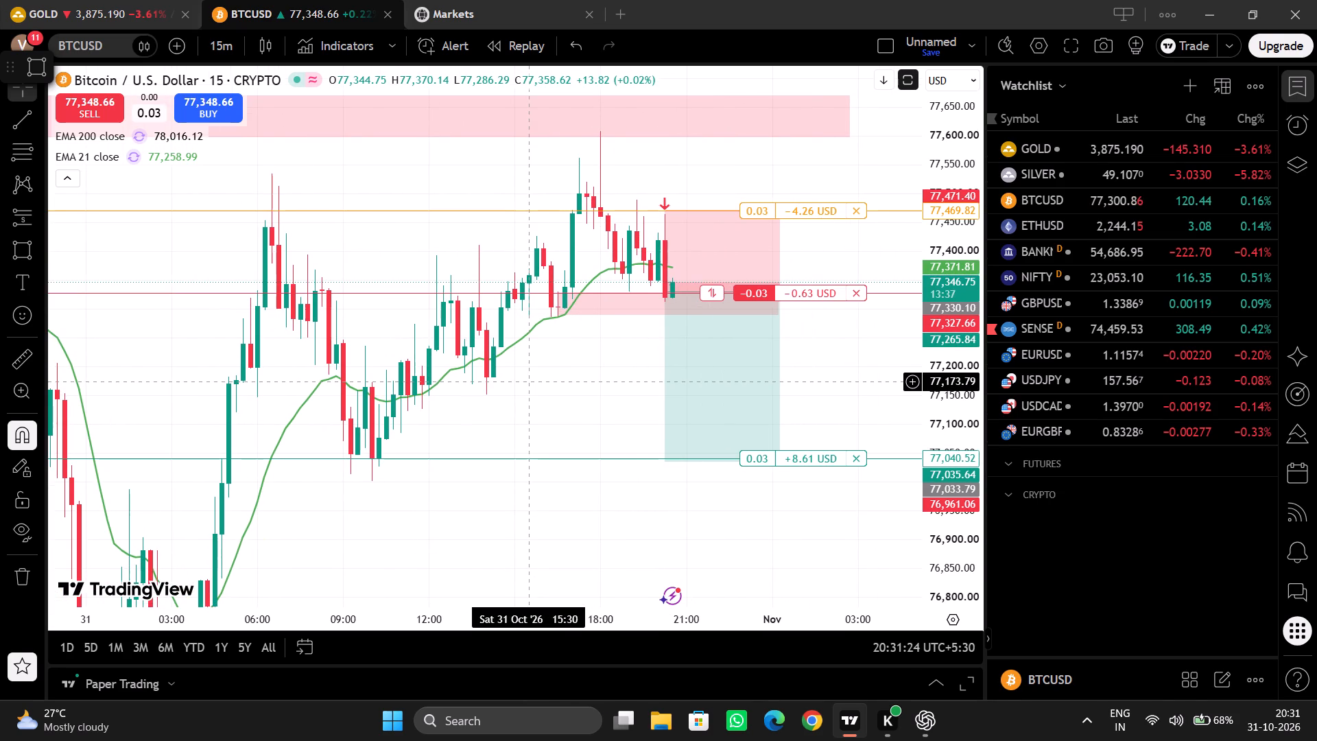
left_click(223, 45)
left_click(217, 441)
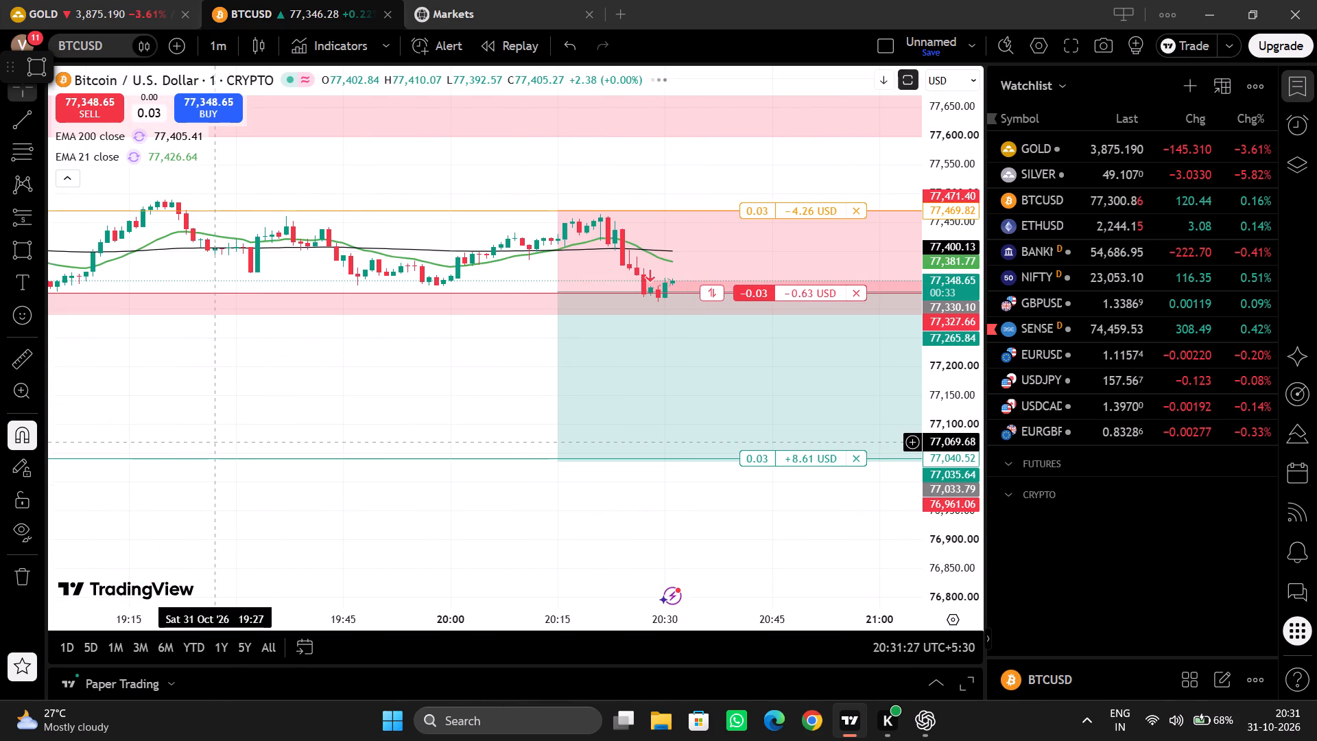
Move the short position drawing to start at 20:27, with its entry at about 77,329, in line with the open order.
left_click_drag(475, 396, 54, 333)
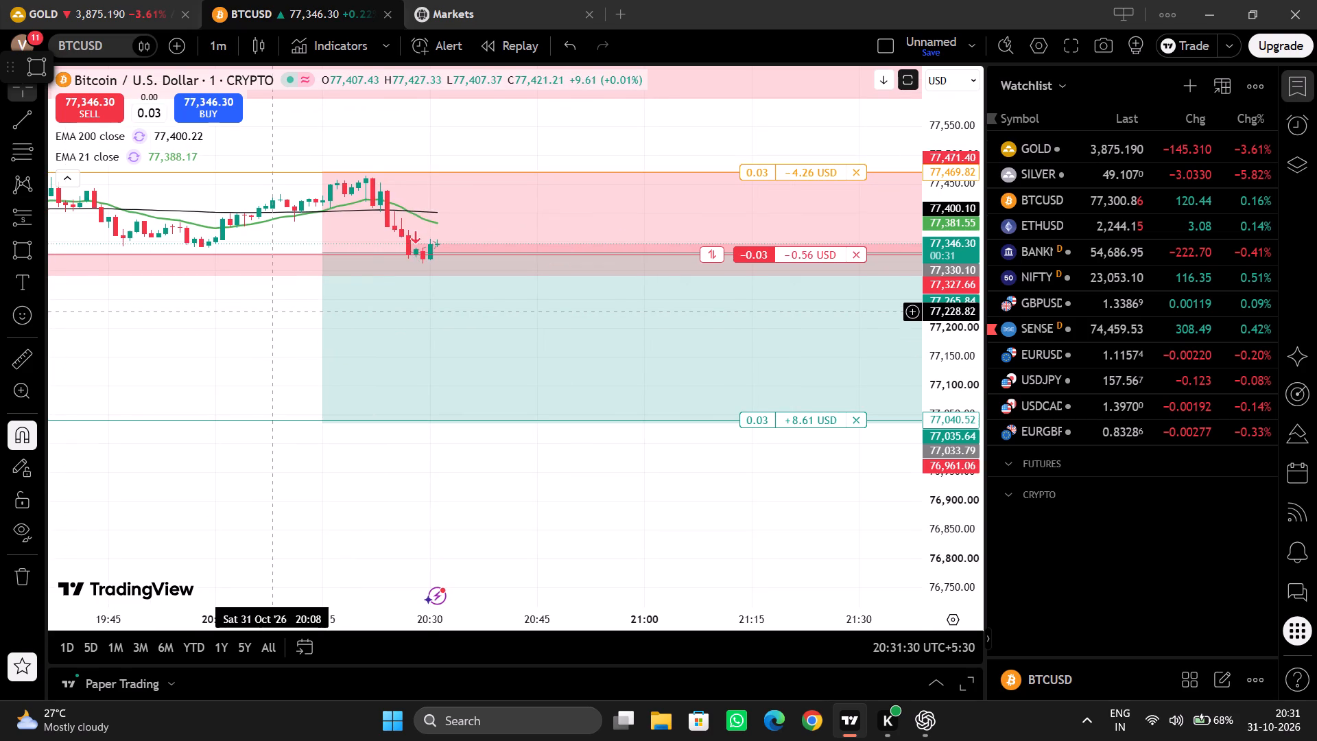
left_click_drag(381, 318, 471, 317)
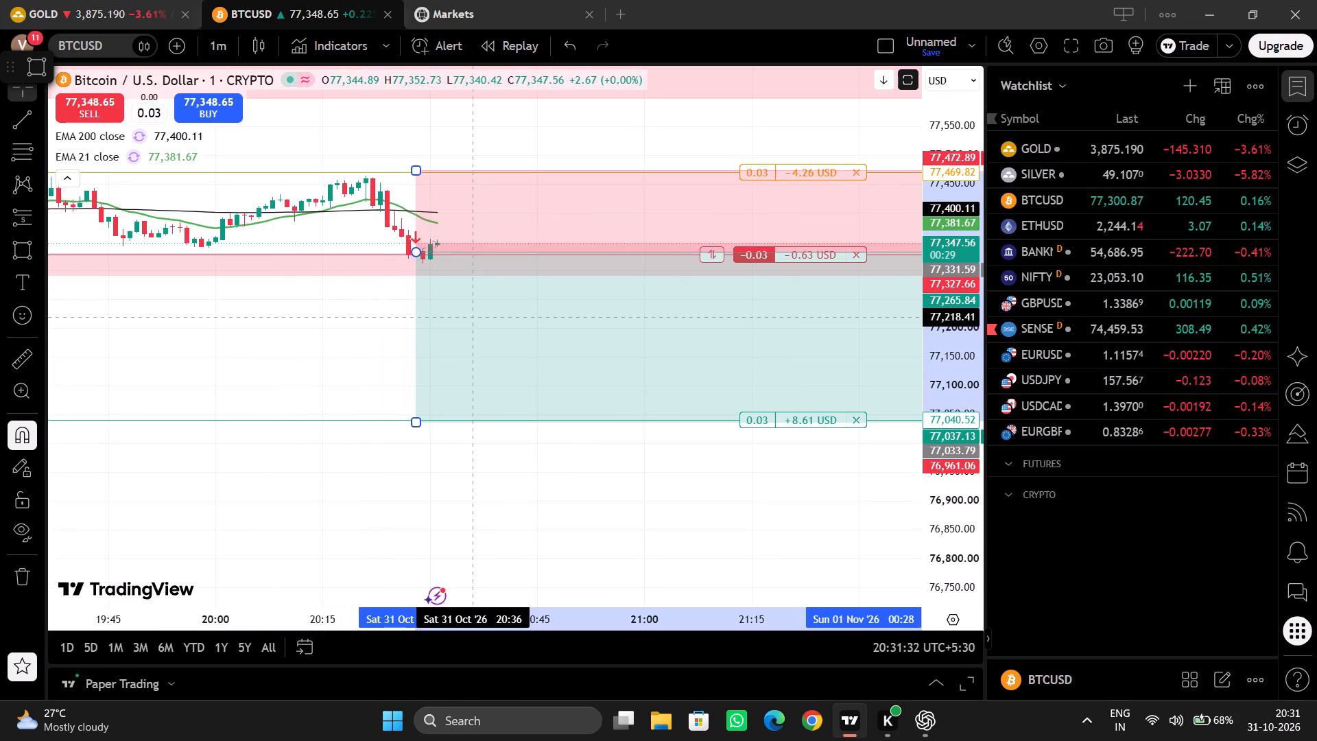
left_click_drag(471, 317, 464, 320)
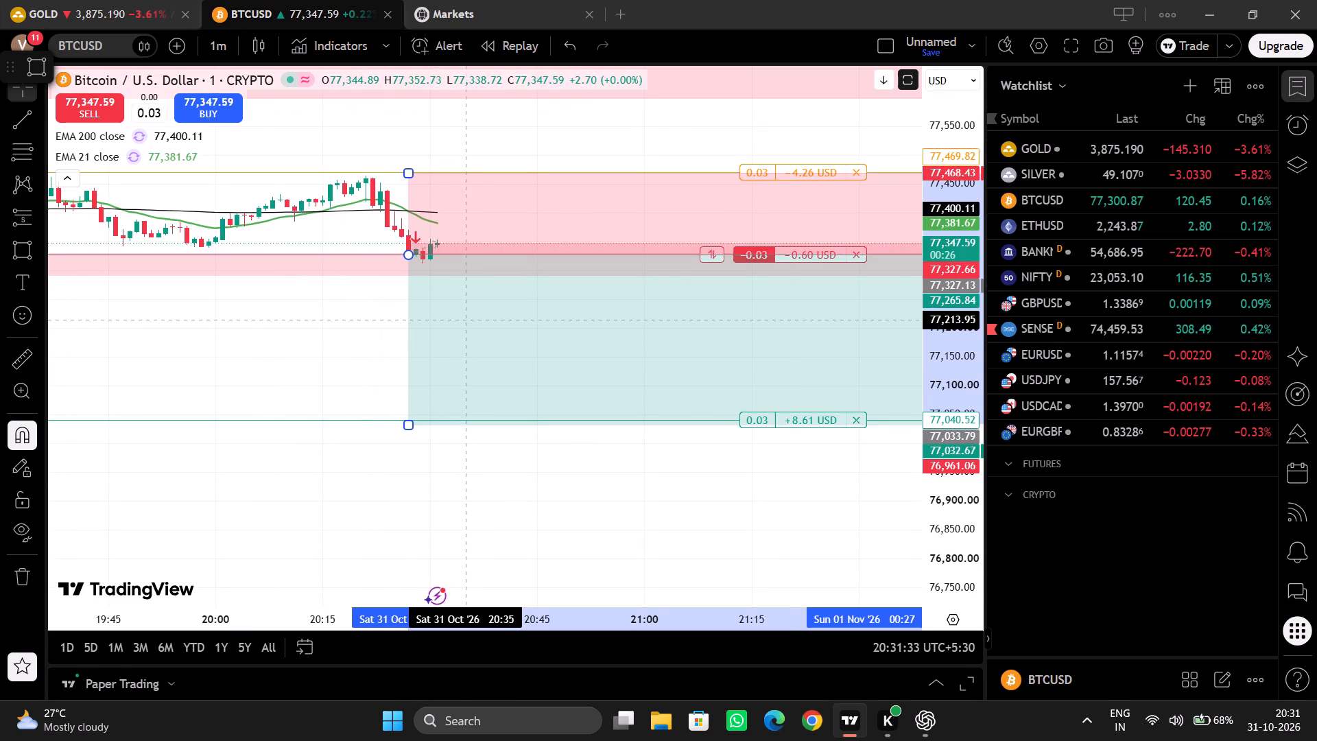
left_click_drag(464, 320, 464, 318)
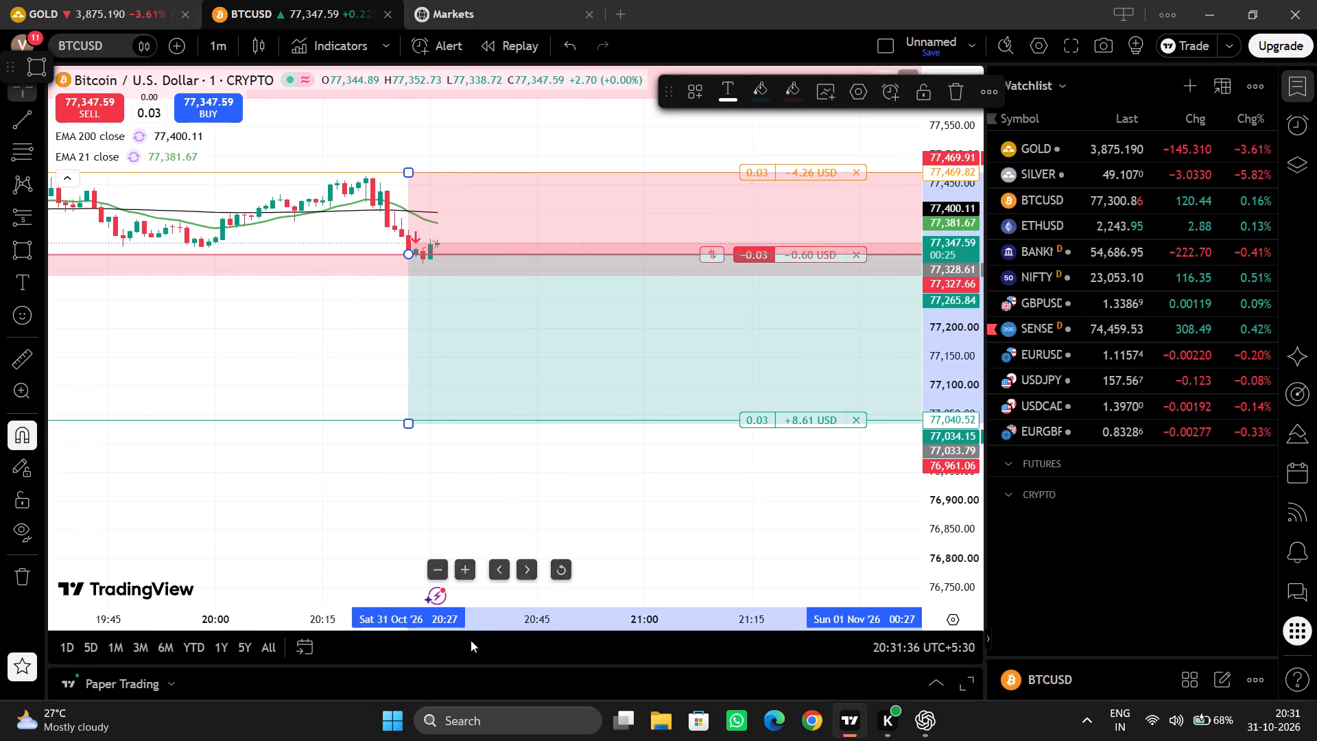
Shorten the short position drawing in time so that it ends at about 21:34 on 31 October.
left_click_drag(476, 626, 656, 604)
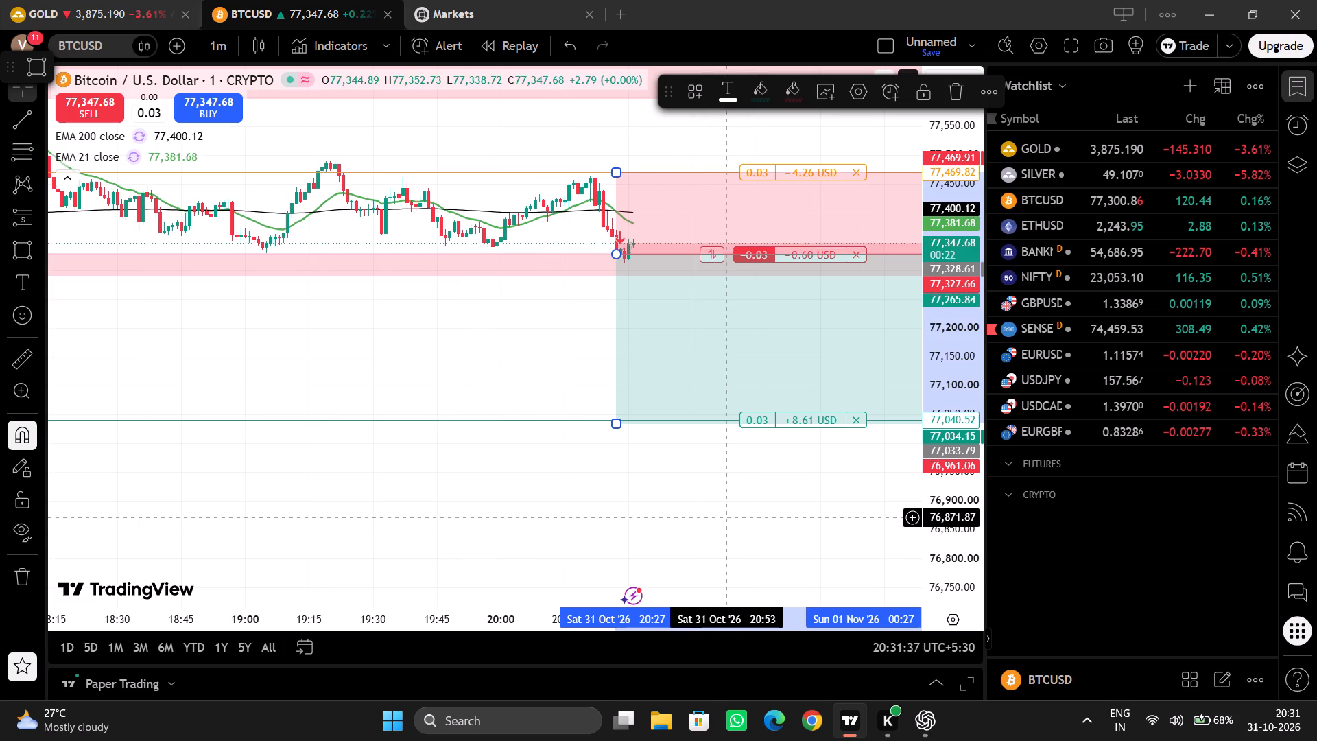
left_click(726, 517)
left_click_drag(726, 517, 337, 529)
left_click_drag(337, 529, 119, 533)
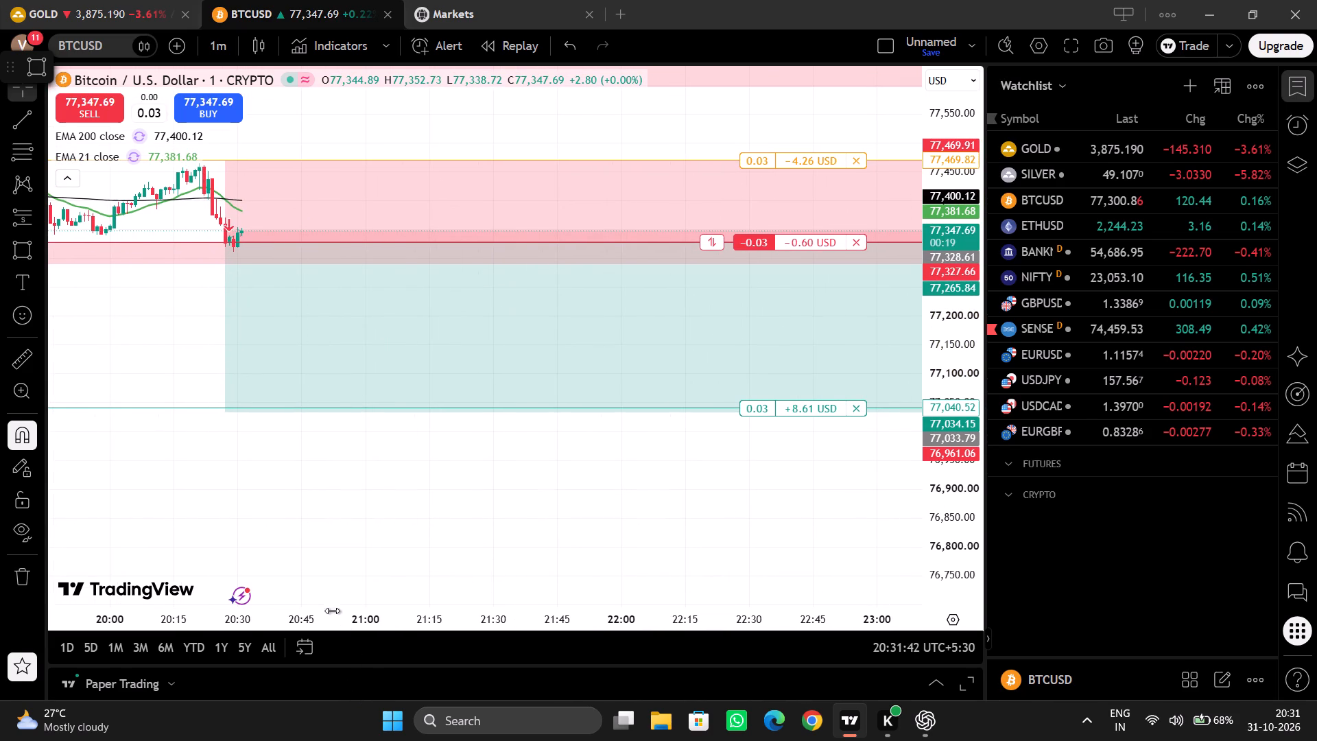
left_click_drag(330, 607, 549, 613)
left_click_drag(533, 622, 656, 617)
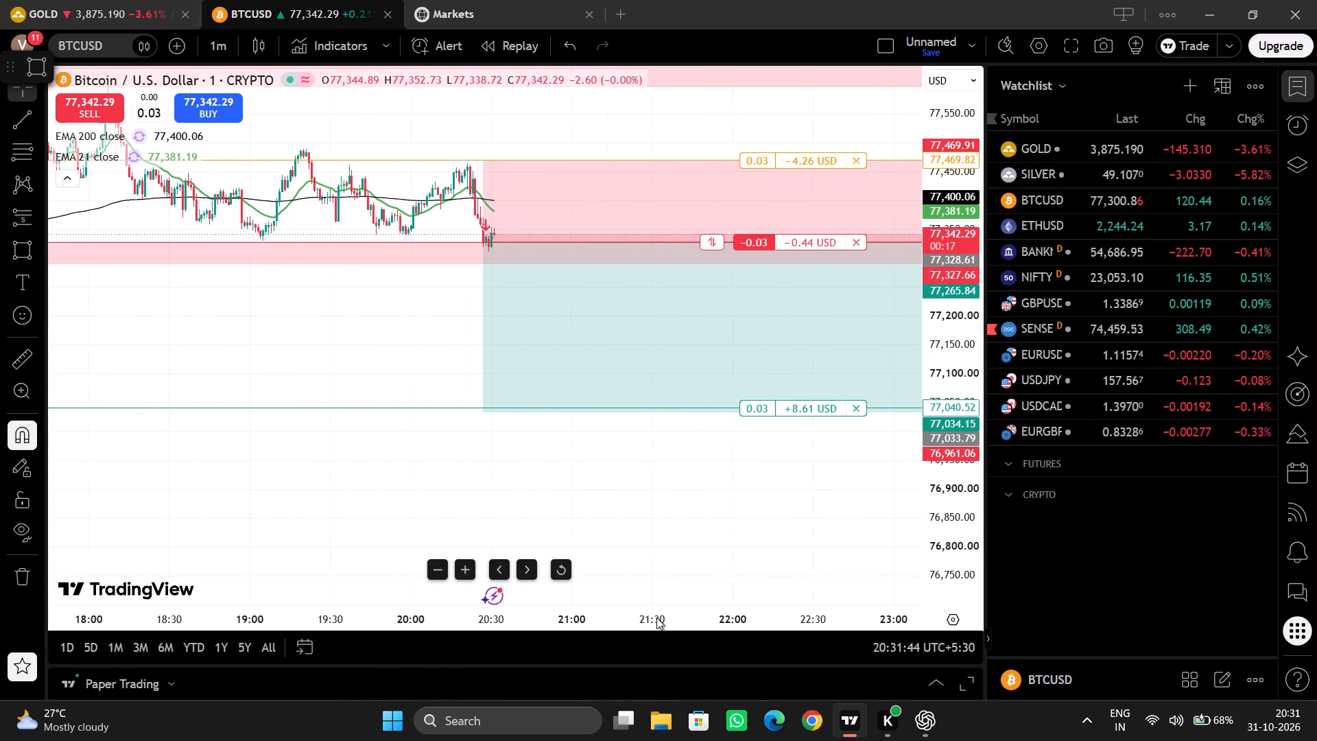
left_click_drag(656, 617, 712, 615)
left_click_drag(709, 519, 56, 478)
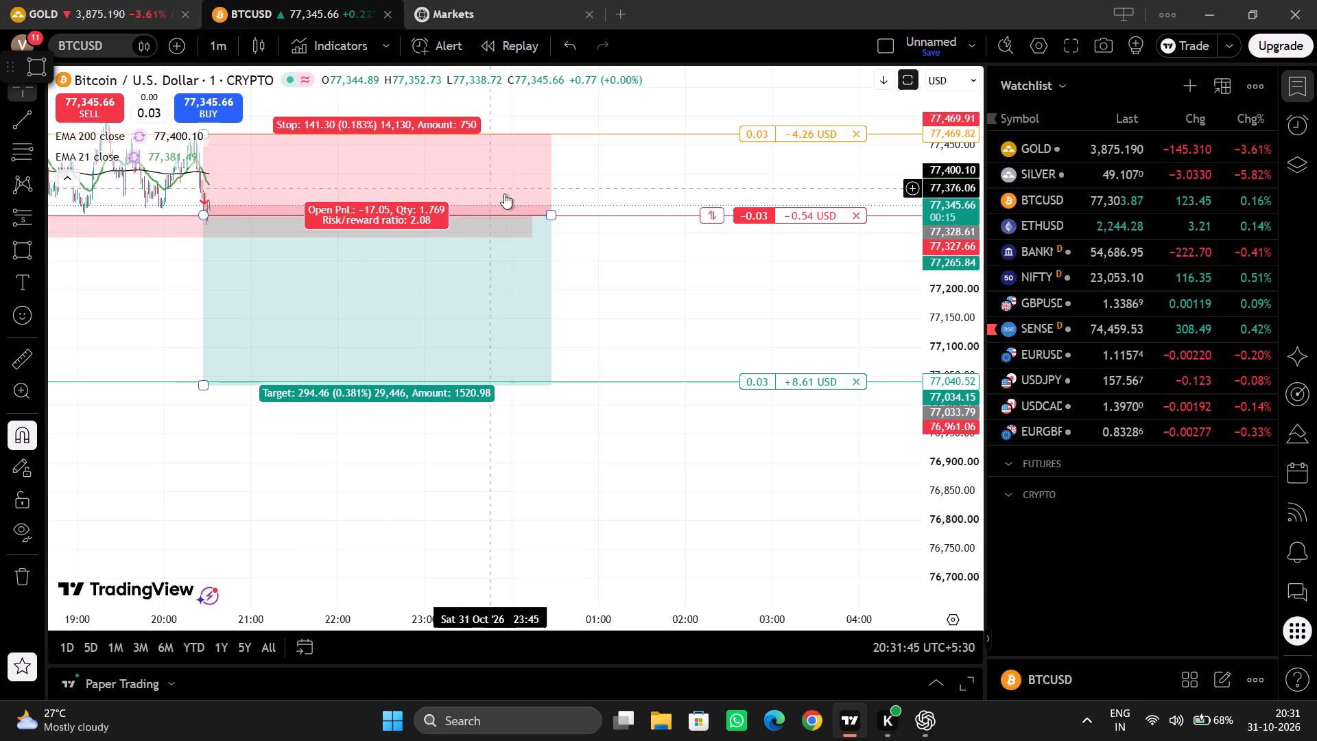
left_click_drag(556, 217, 300, 203)
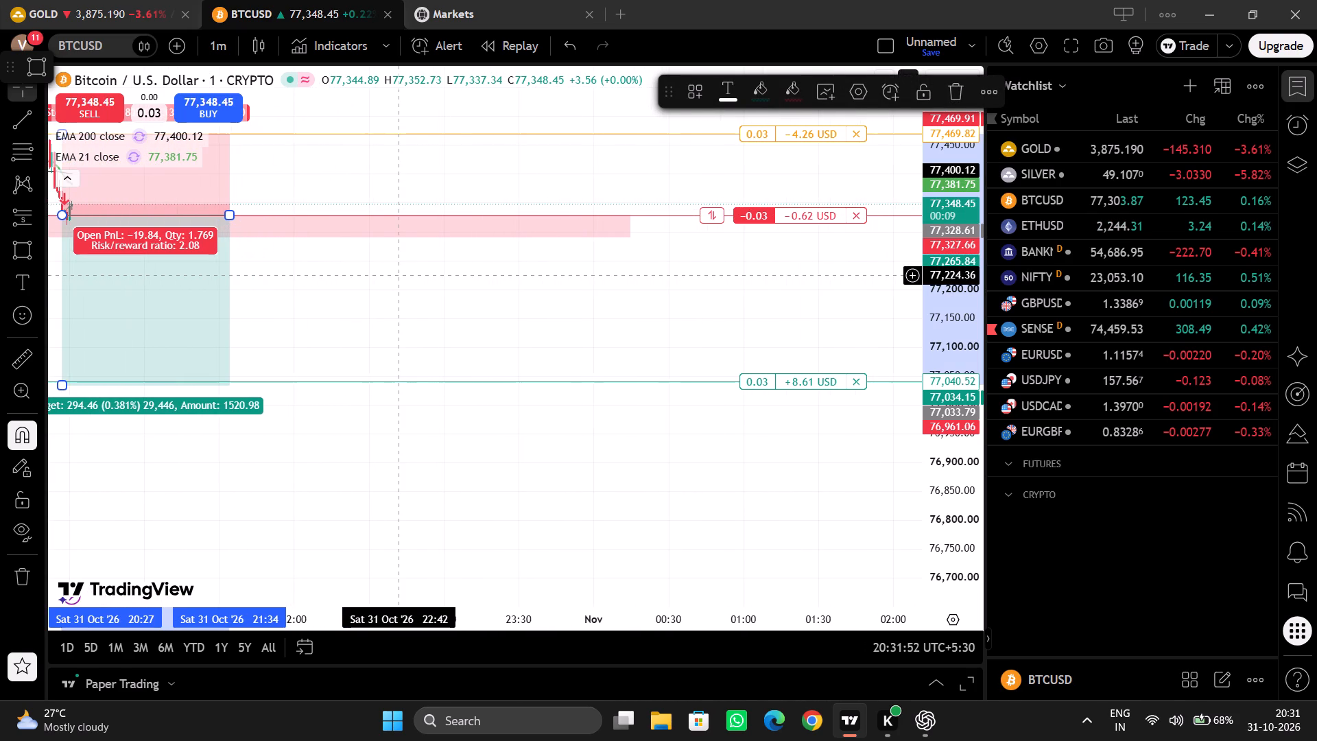
Examine the latest 1-minute BTCUSD candles against the short's entry, stop loss and take profit levels.
left_click_drag(393, 299, 720, 331)
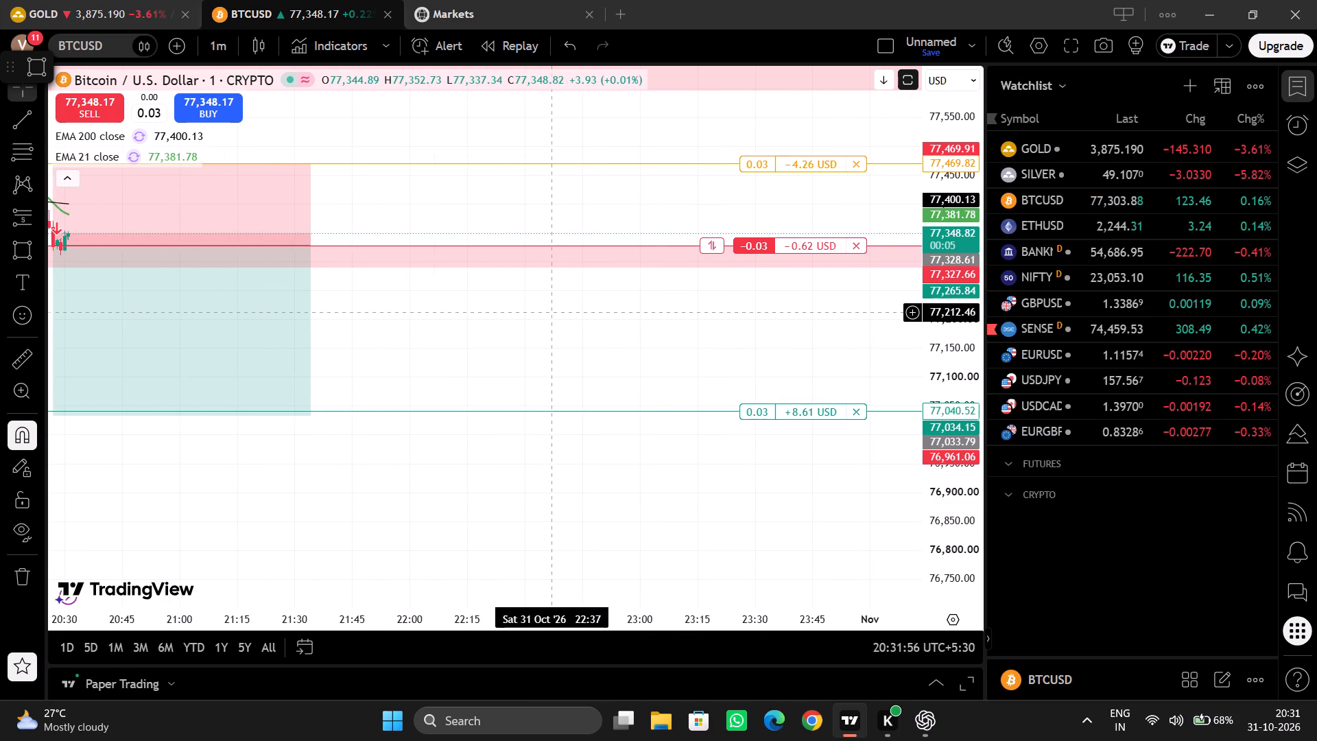
left_click_drag(552, 311, 921, 364)
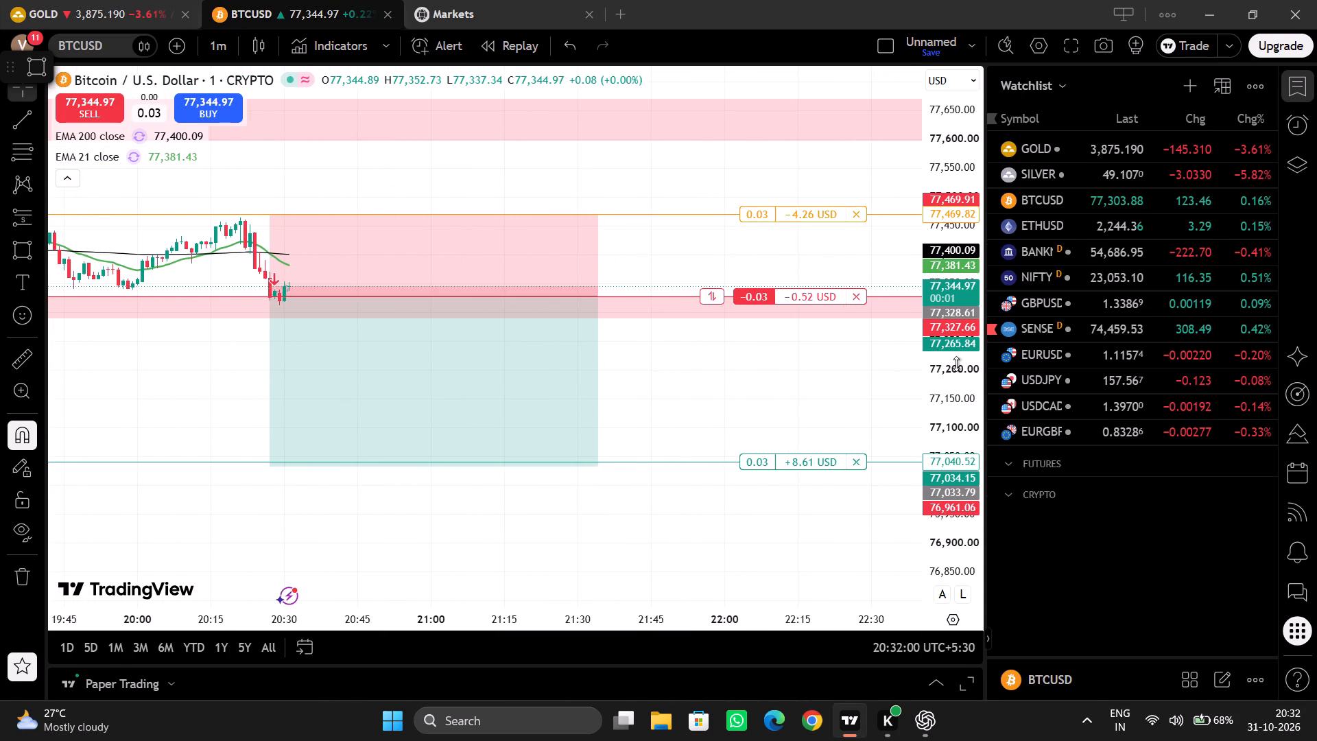
left_click_drag(956, 364, 966, 167)
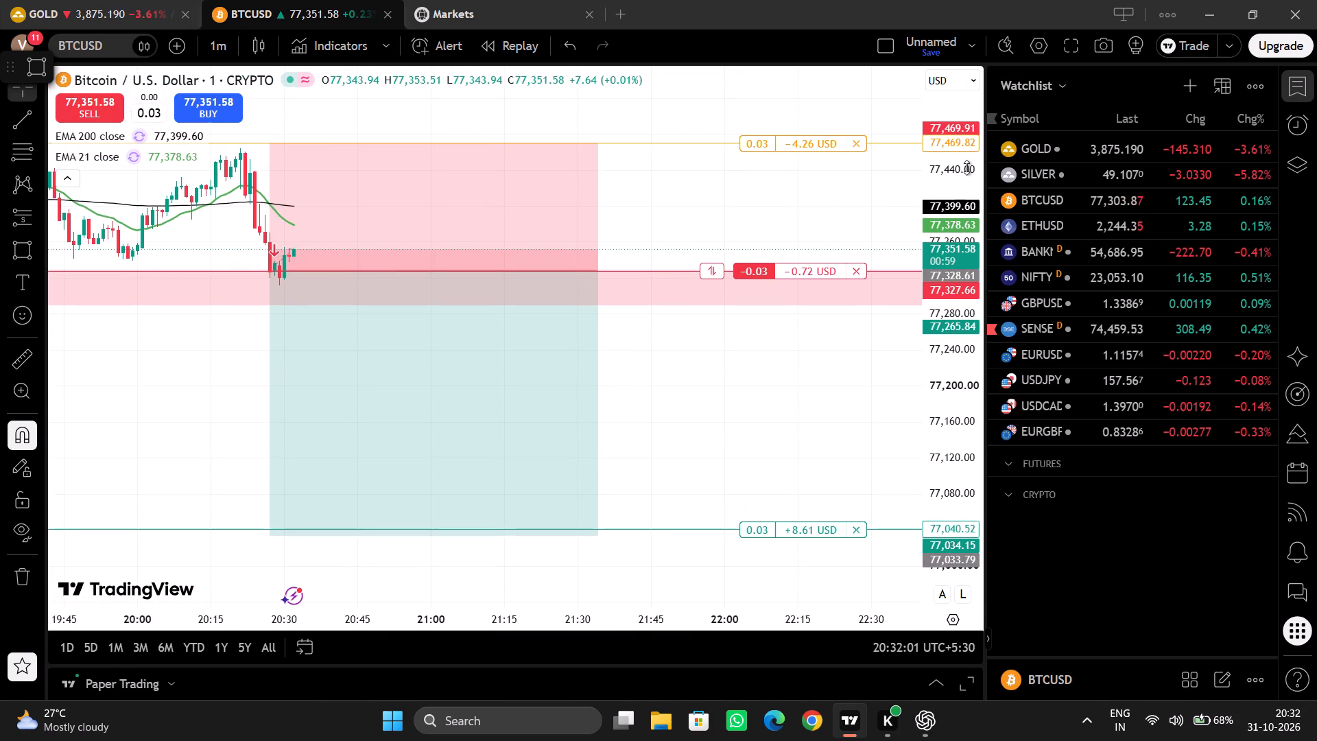
left_click_drag(217, 349, 386, 300)
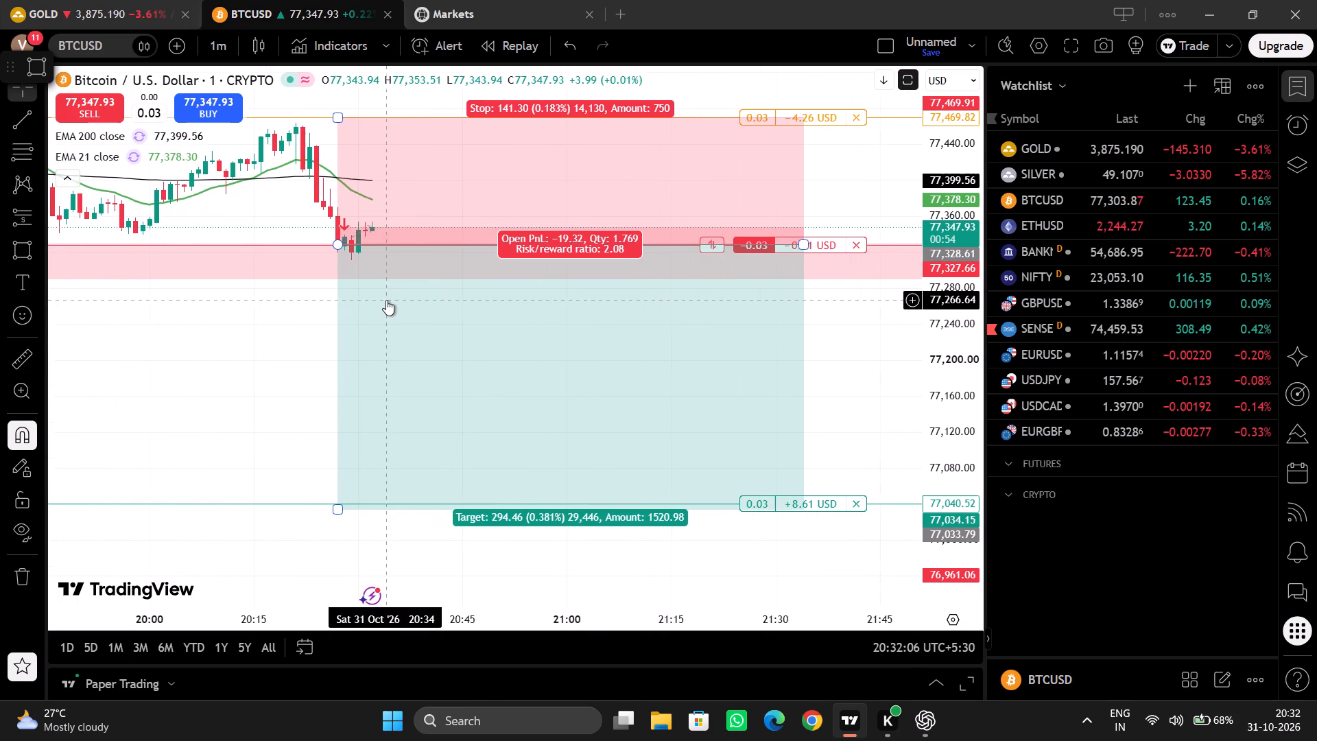
left_click(136, 356)
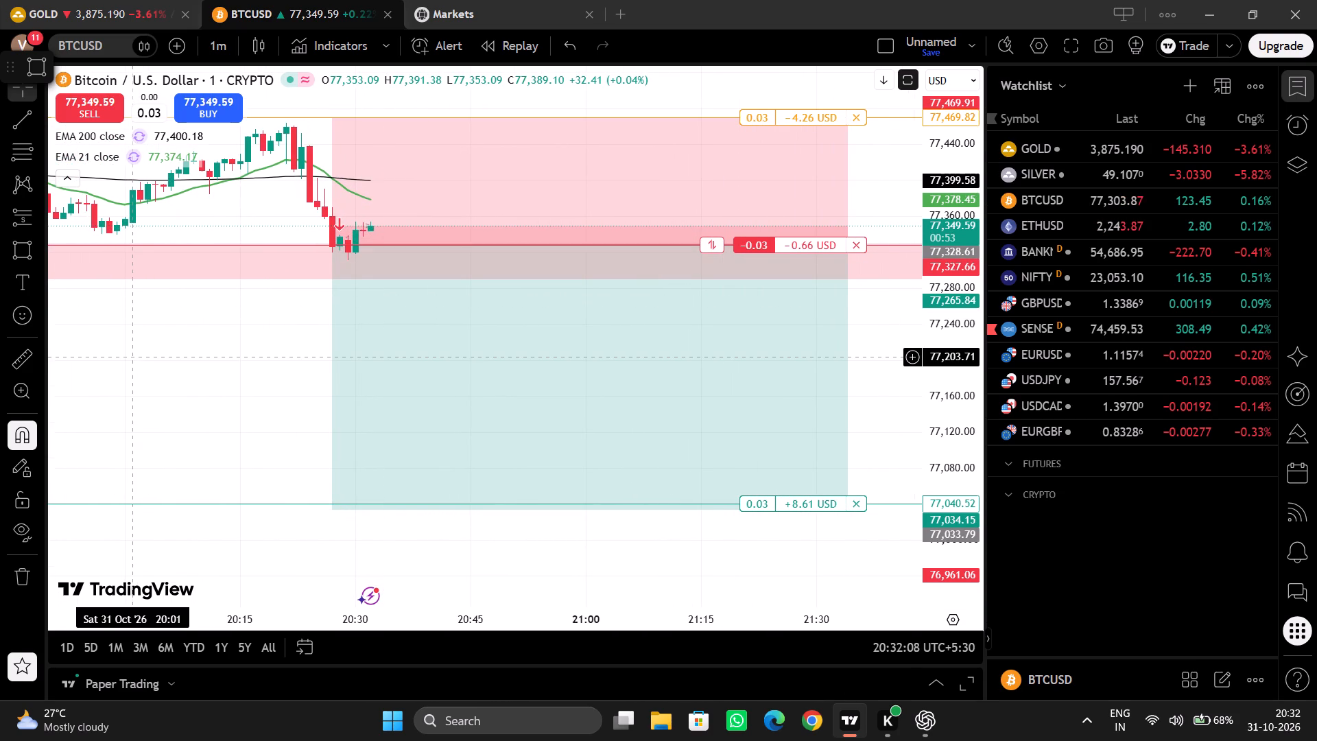
left_click_drag(136, 356, 98, 327)
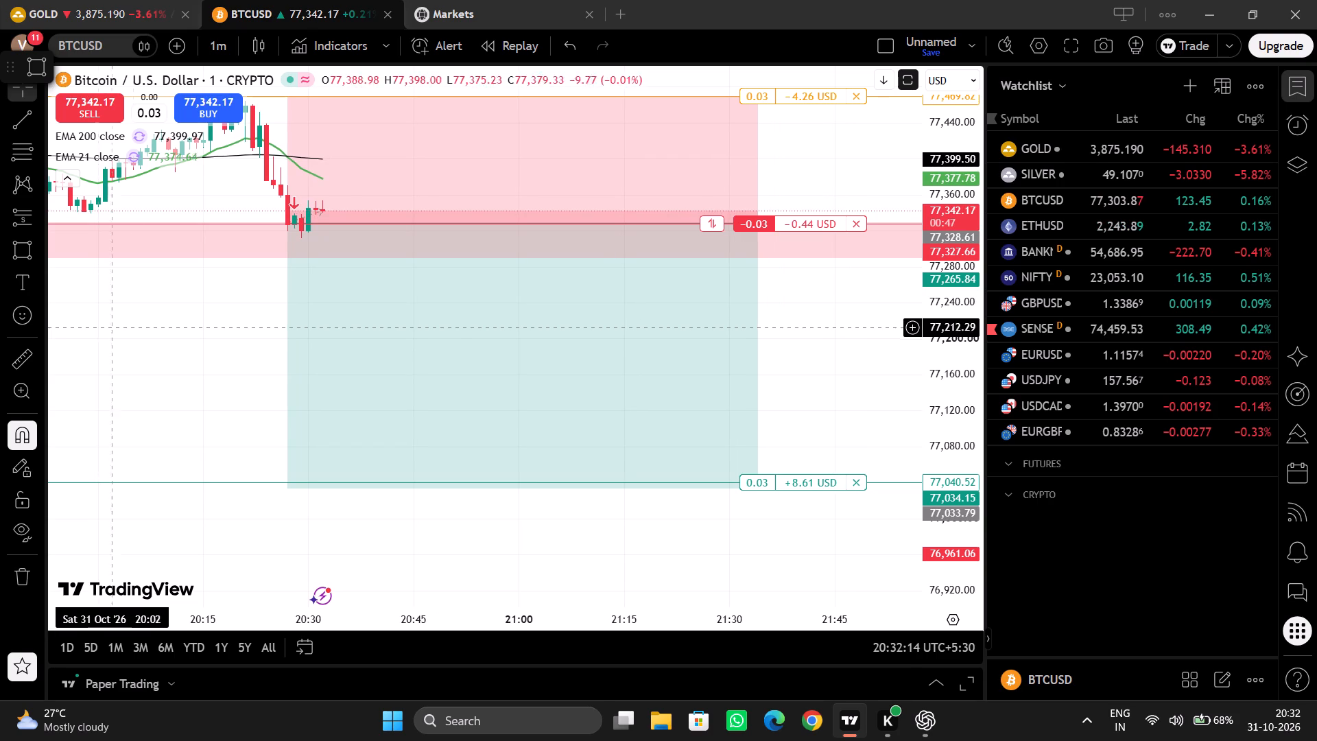
left_click(132, 332)
left_click_drag(132, 332, 137, 339)
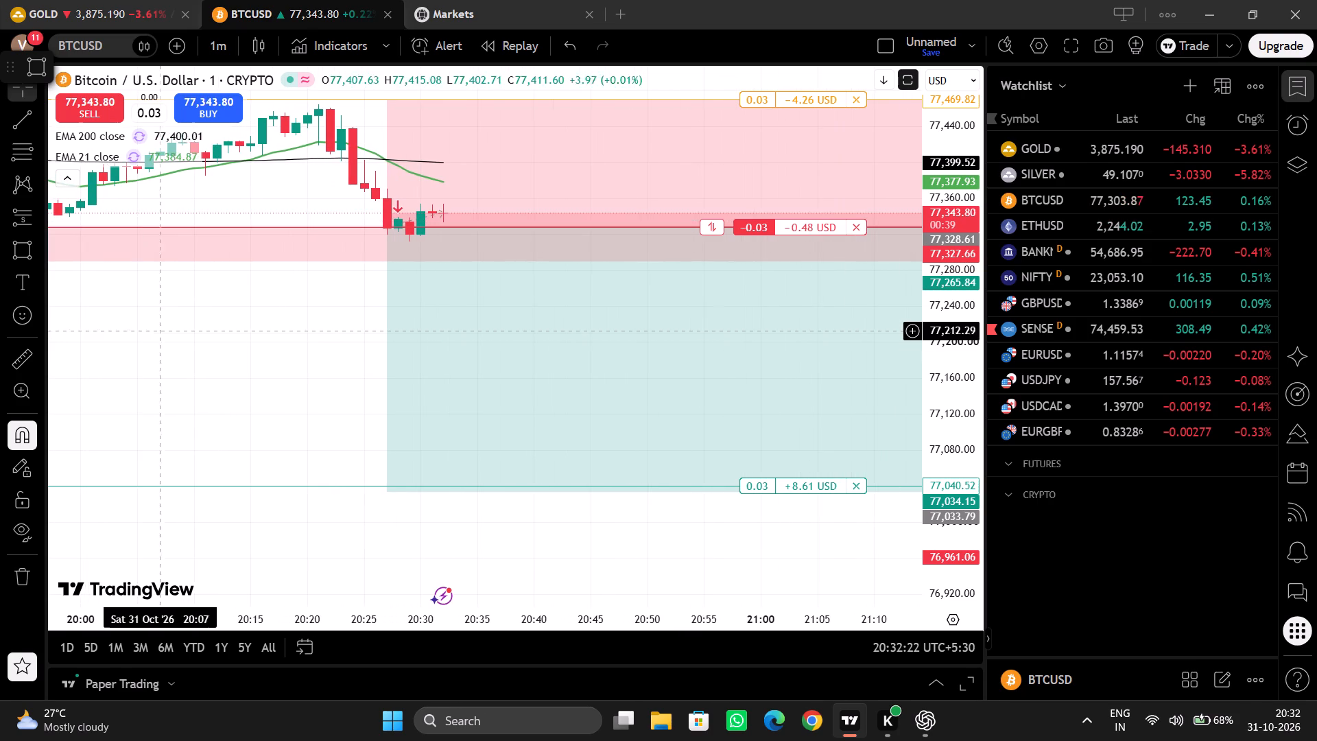
left_click_drag(930, 420, 949, 310)
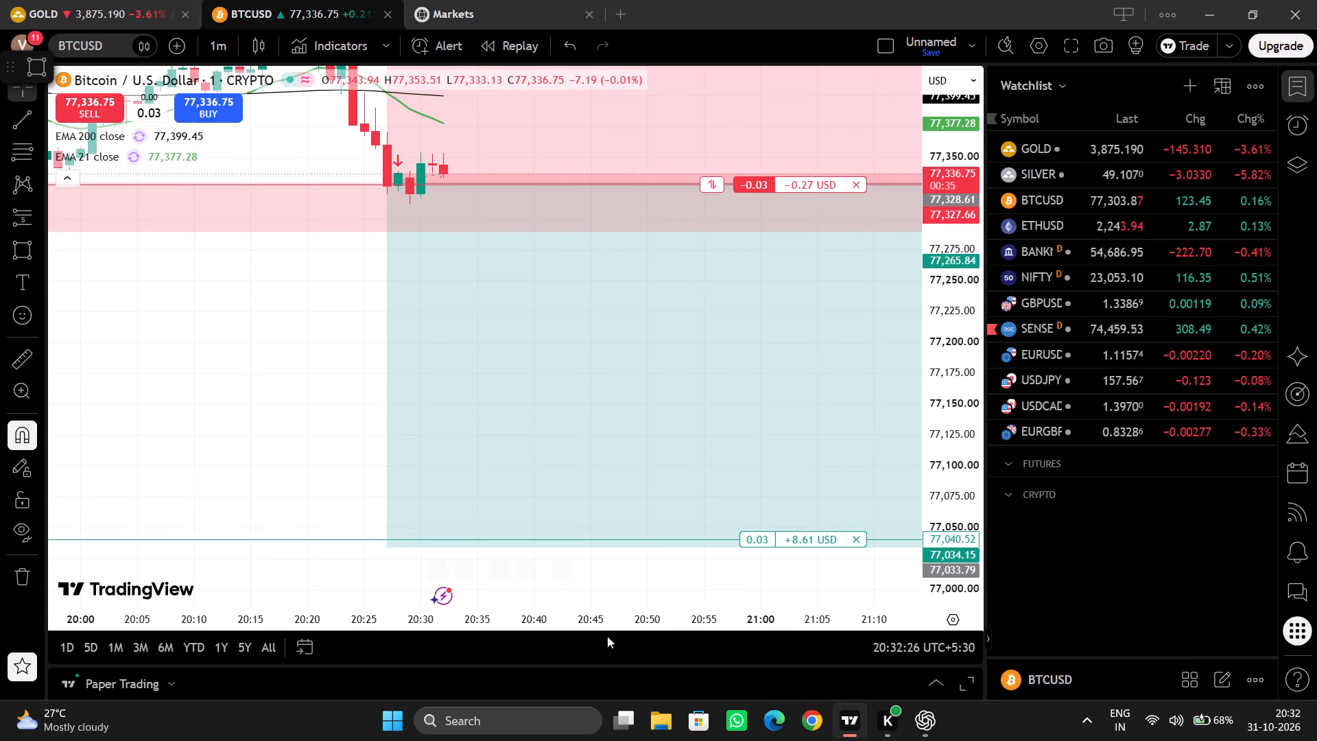
Examine the 1-minute price action since about 16:00 around the pink zone at the short's entry and the EMAs.
left_click_drag(604, 626, 757, 622)
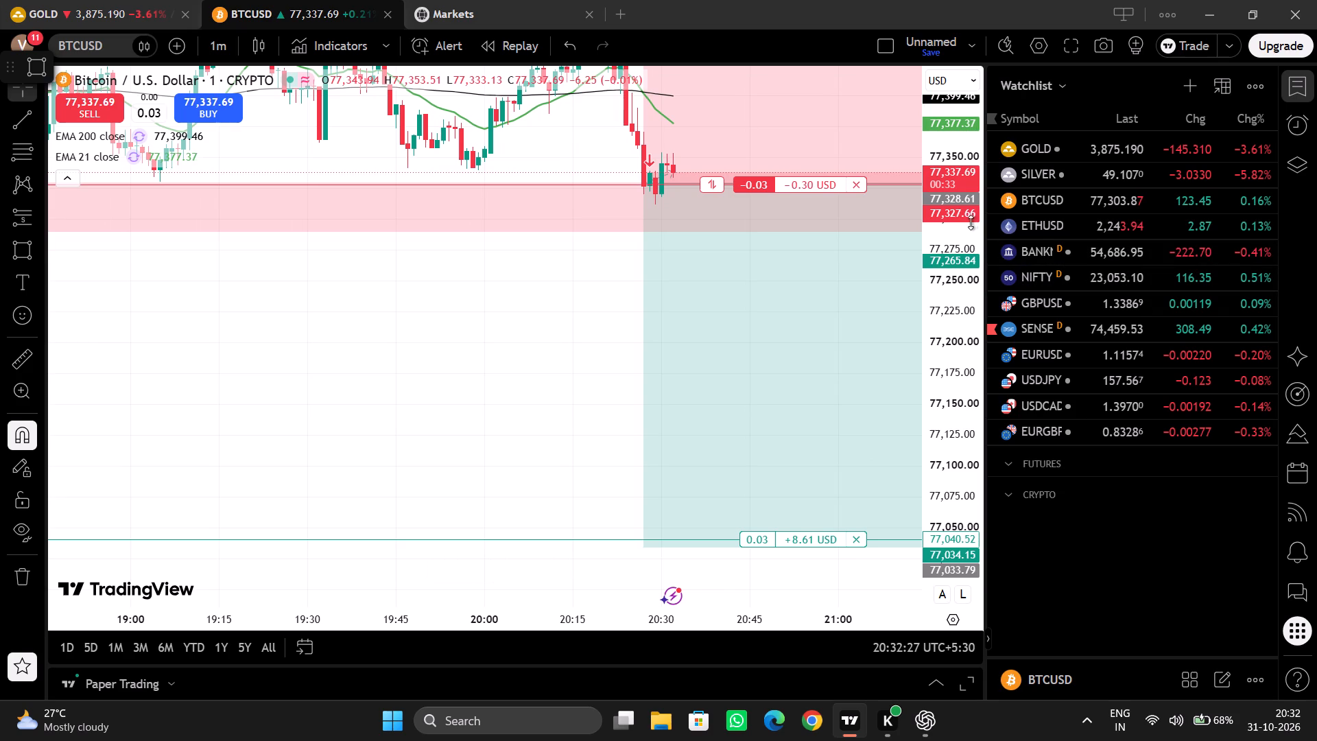
left_click_drag(950, 197, 972, 355)
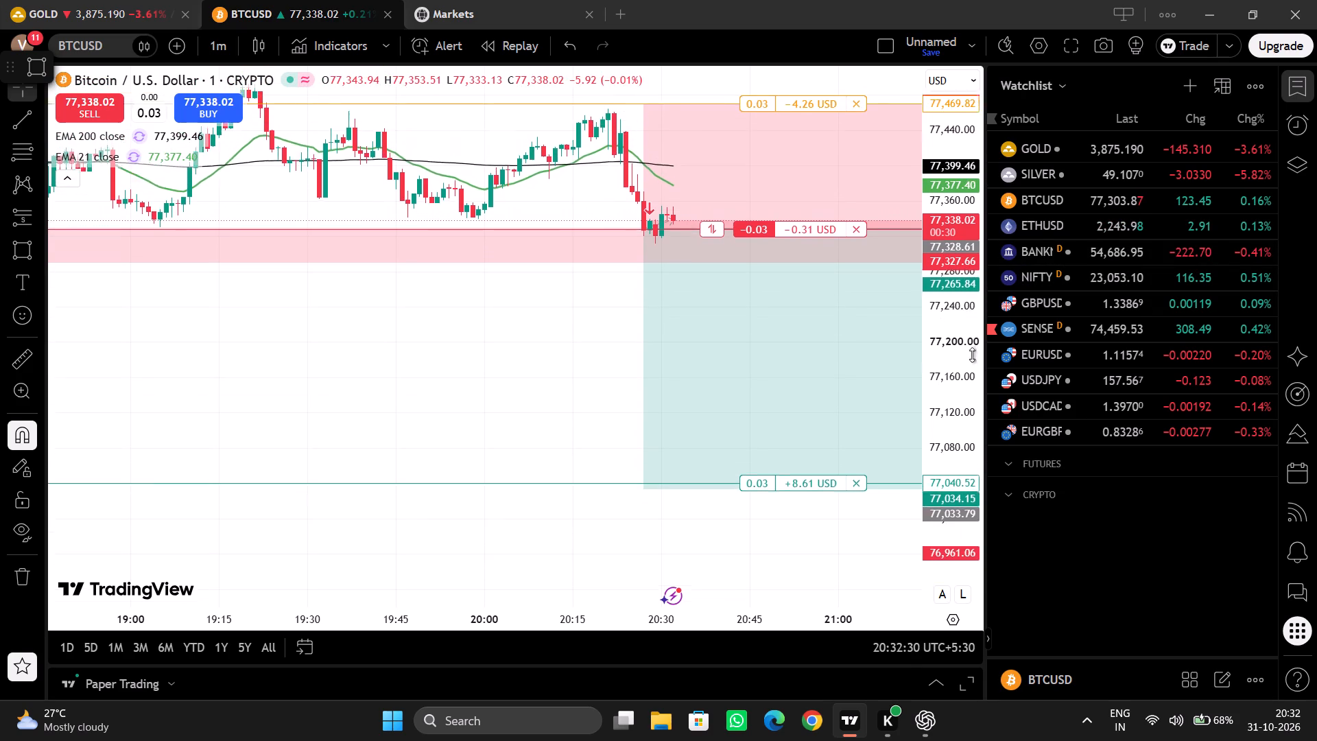
left_click_drag(972, 355, 962, 342)
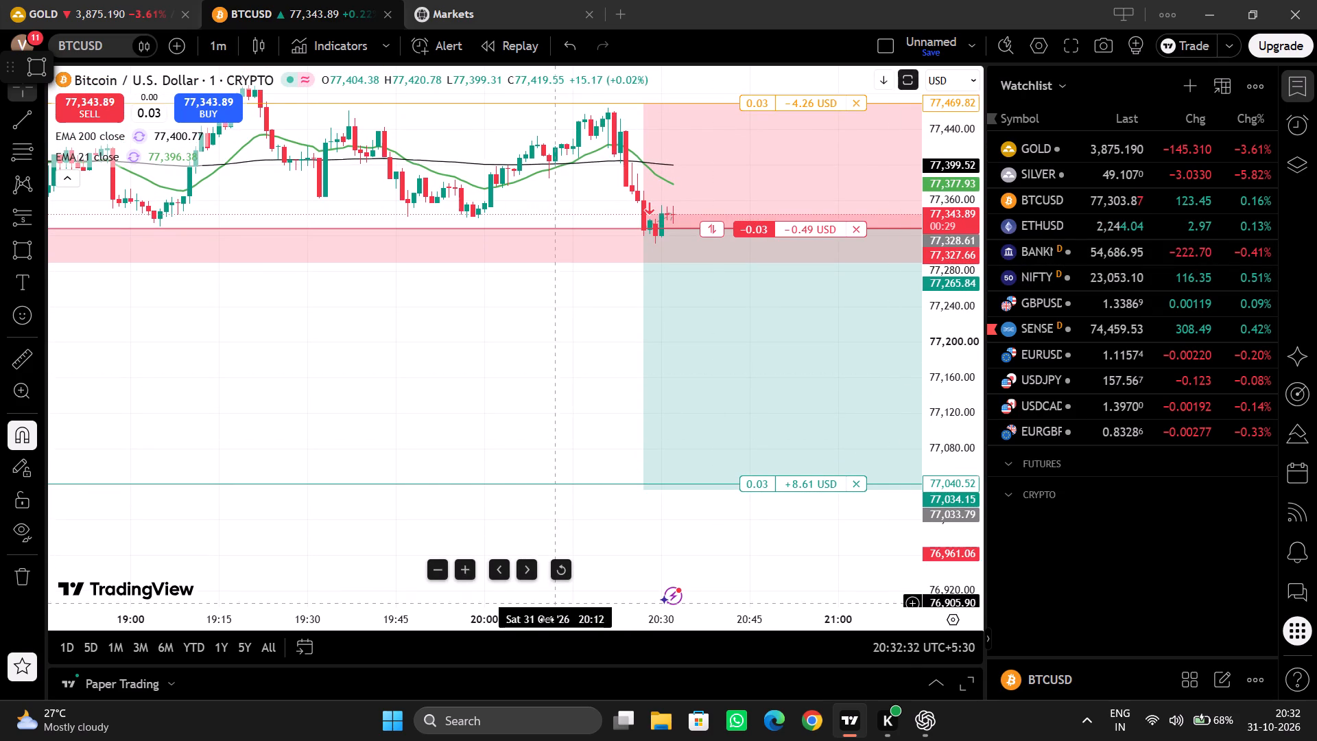
left_click_drag(543, 626, 643, 578)
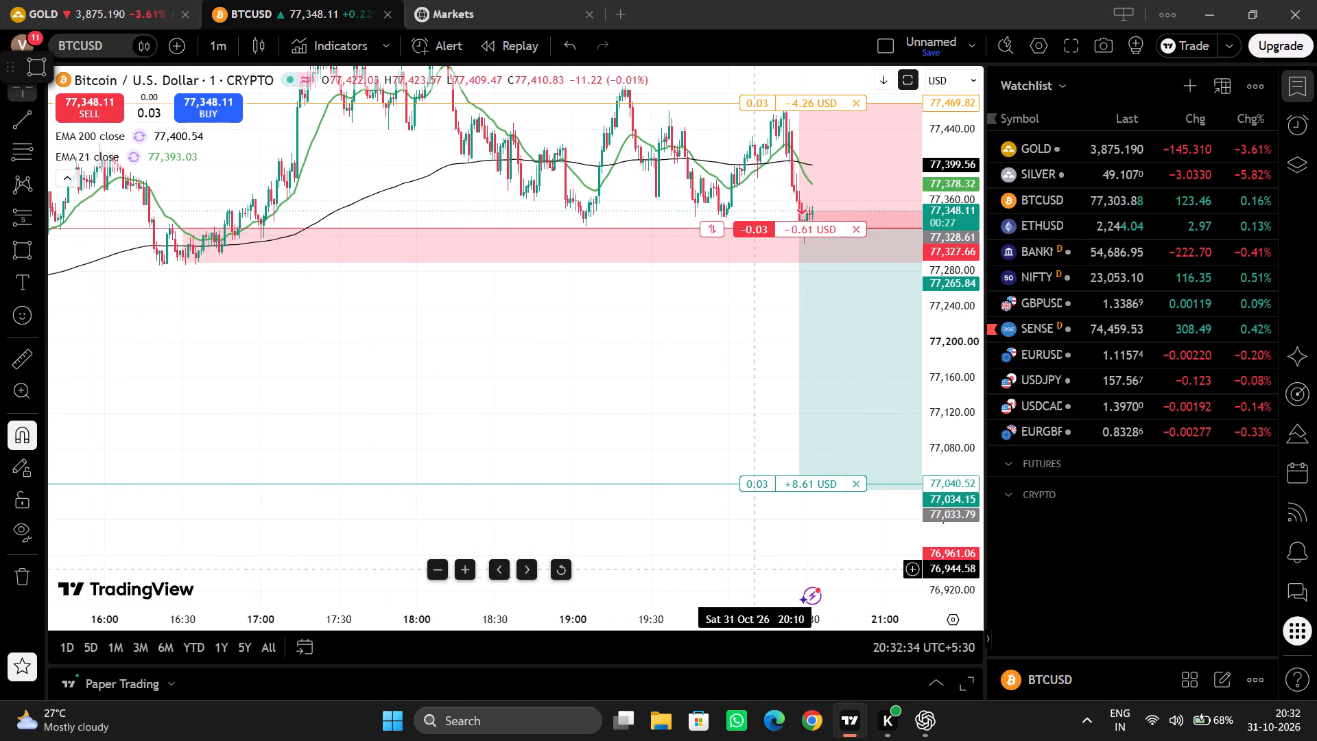
left_click_drag(643, 578, 627, 574)
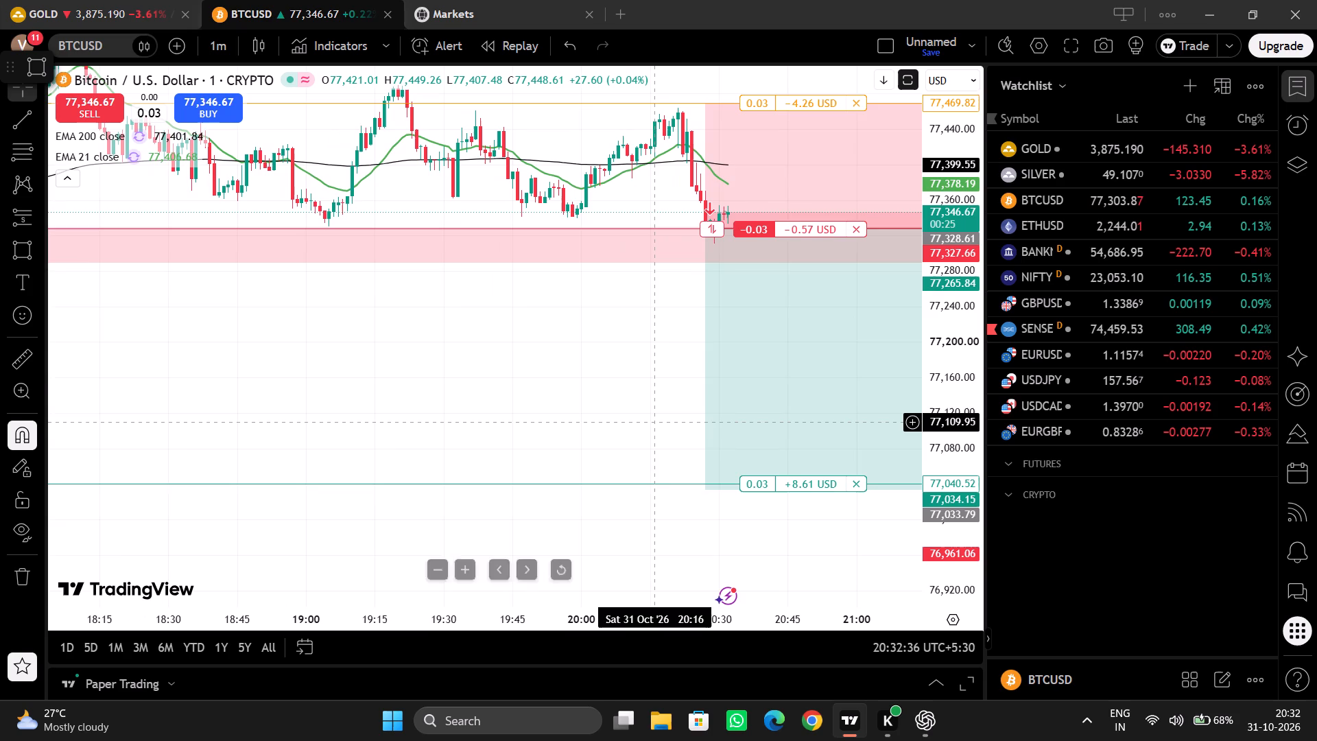
left_click_drag(656, 421, 332, 462)
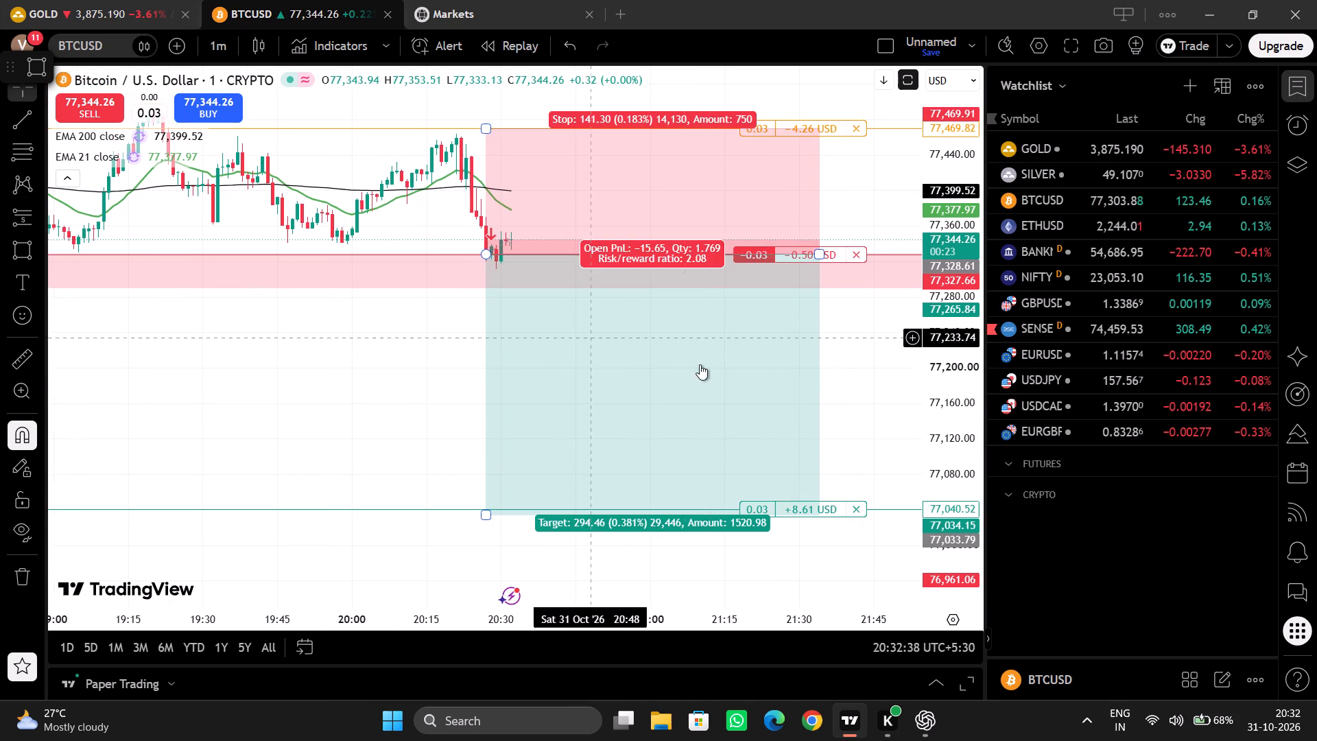
left_click_drag(939, 432, 934, 308)
left_click_drag(370, 170, 353, 290)
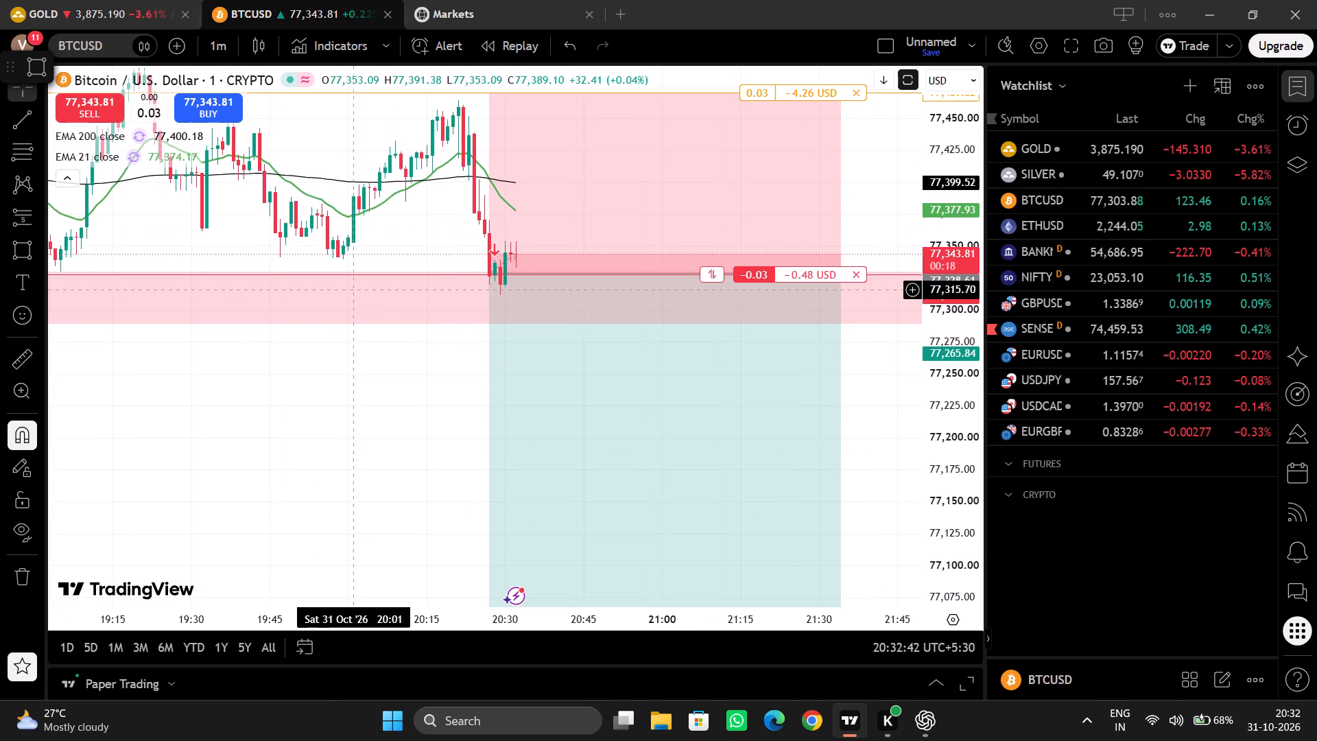
Examine the newest 1-minute BTCUSD candles since about 20:20 against the short's entry line, the pink zone and the EMAs.
scroll(353, 290, "up", 2)
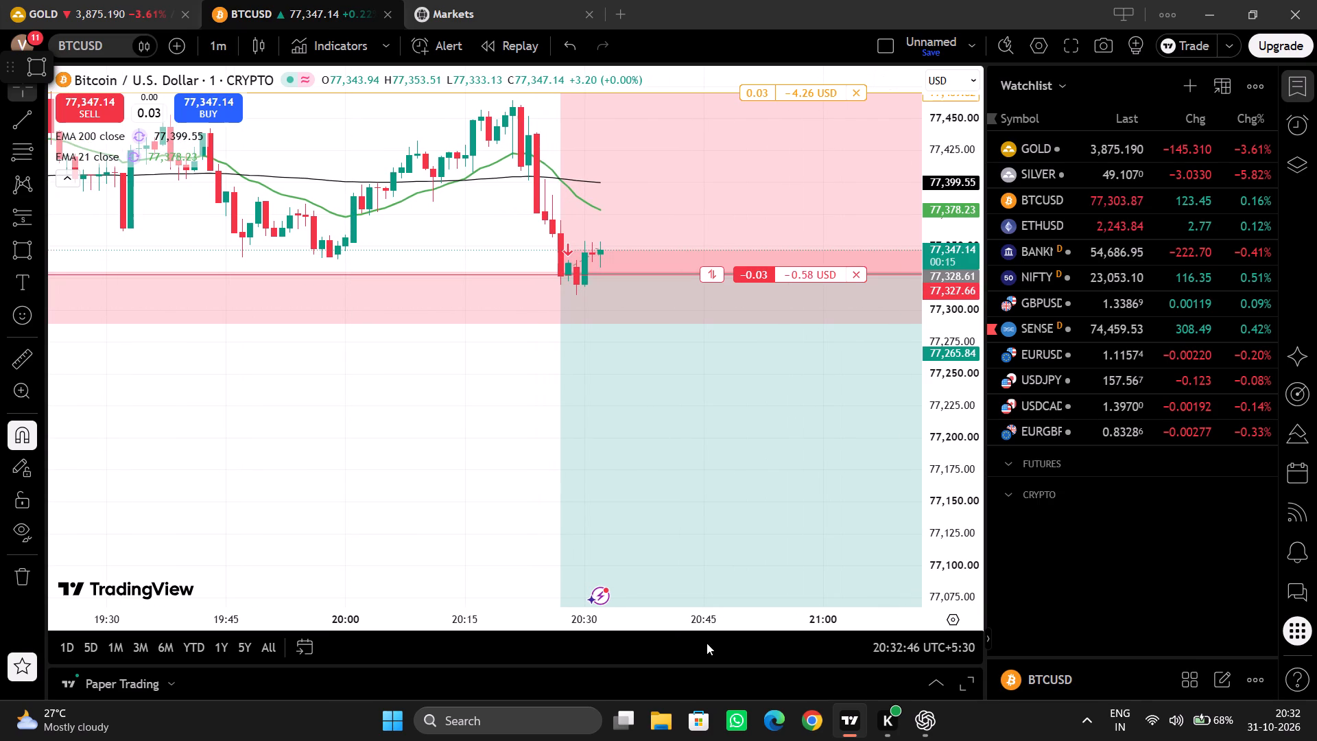
left_click_drag(715, 622, 641, 608)
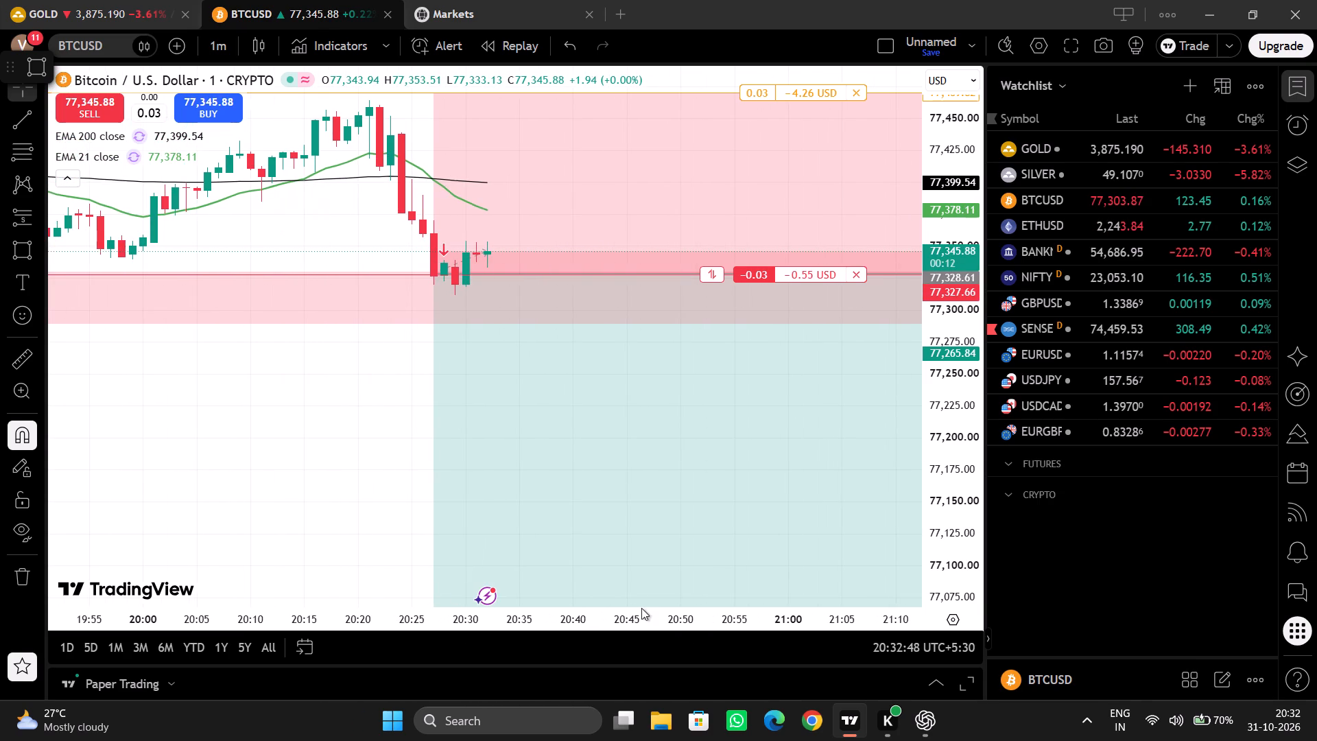
left_click_drag(954, 491, 941, 357)
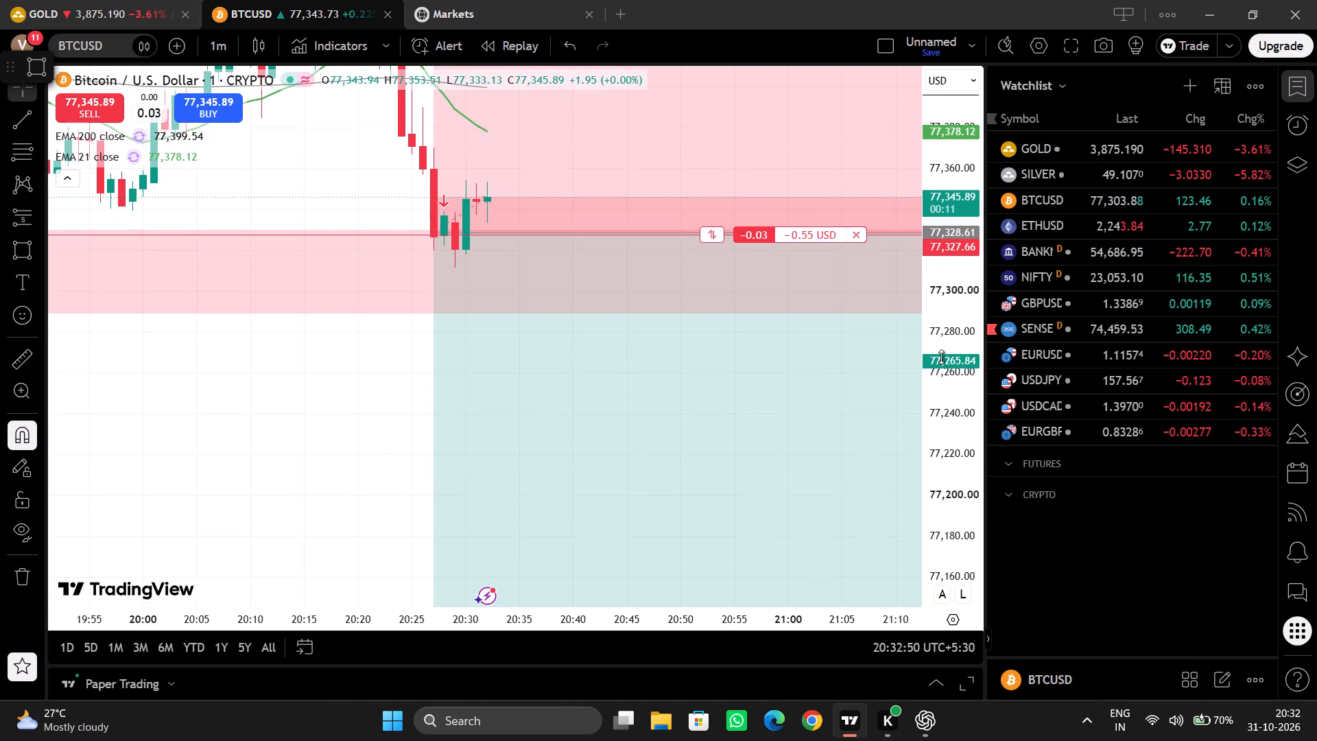
left_click_drag(344, 156, 395, 320)
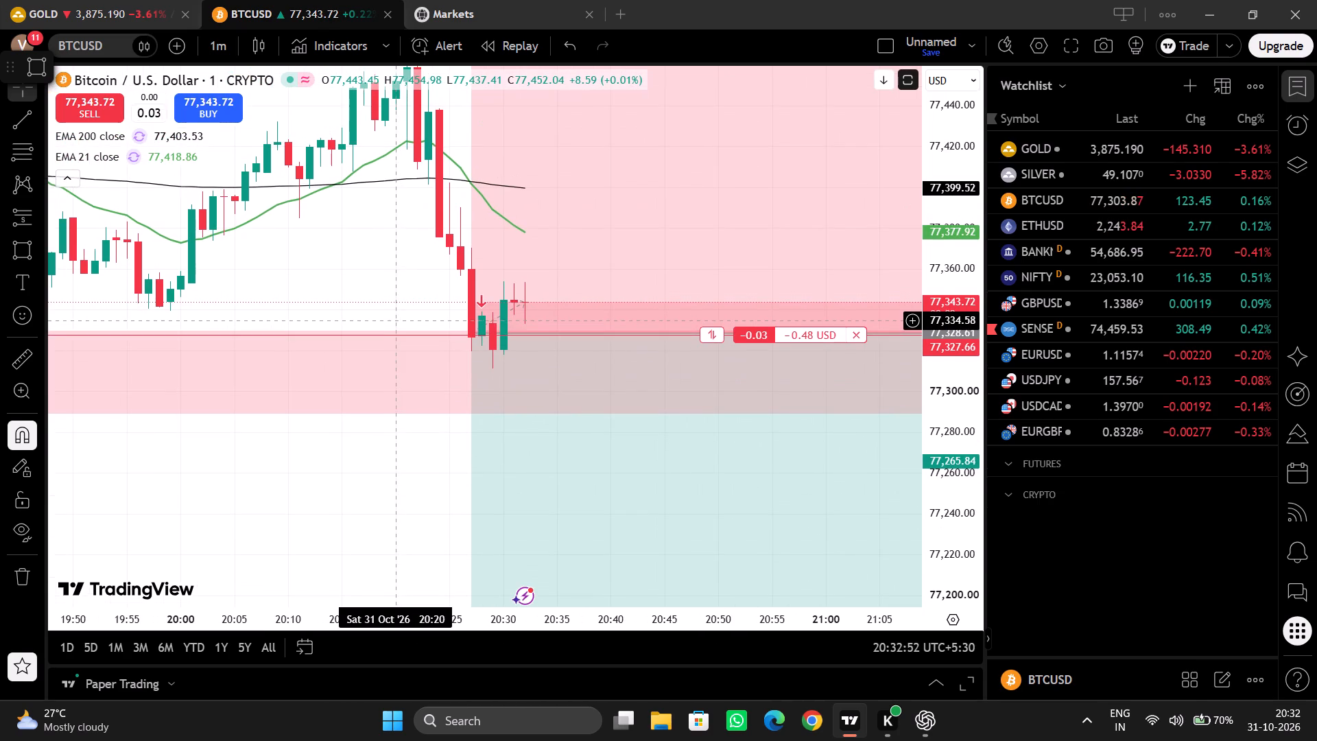
left_click_drag(407, 312, 241, 295)
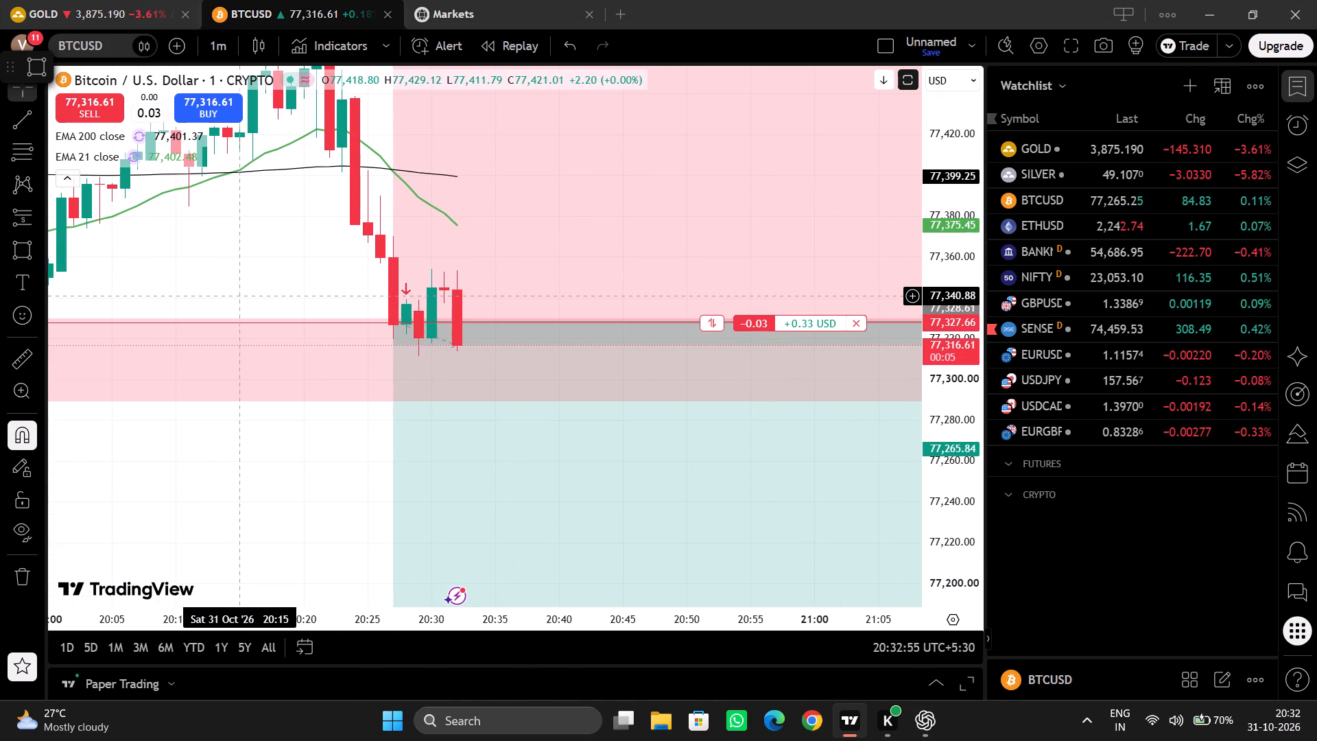
left_click_drag(260, 287, 199, 292)
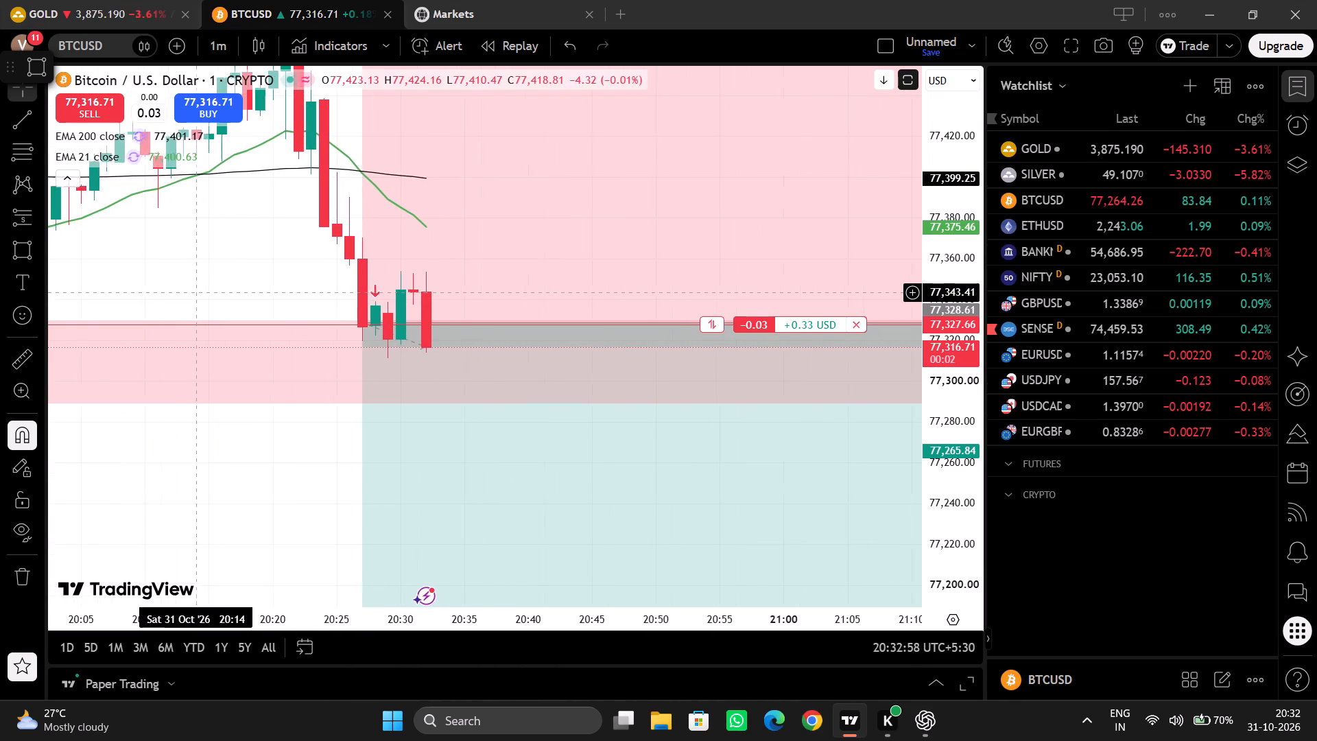
left_click_drag(199, 292, 184, 292)
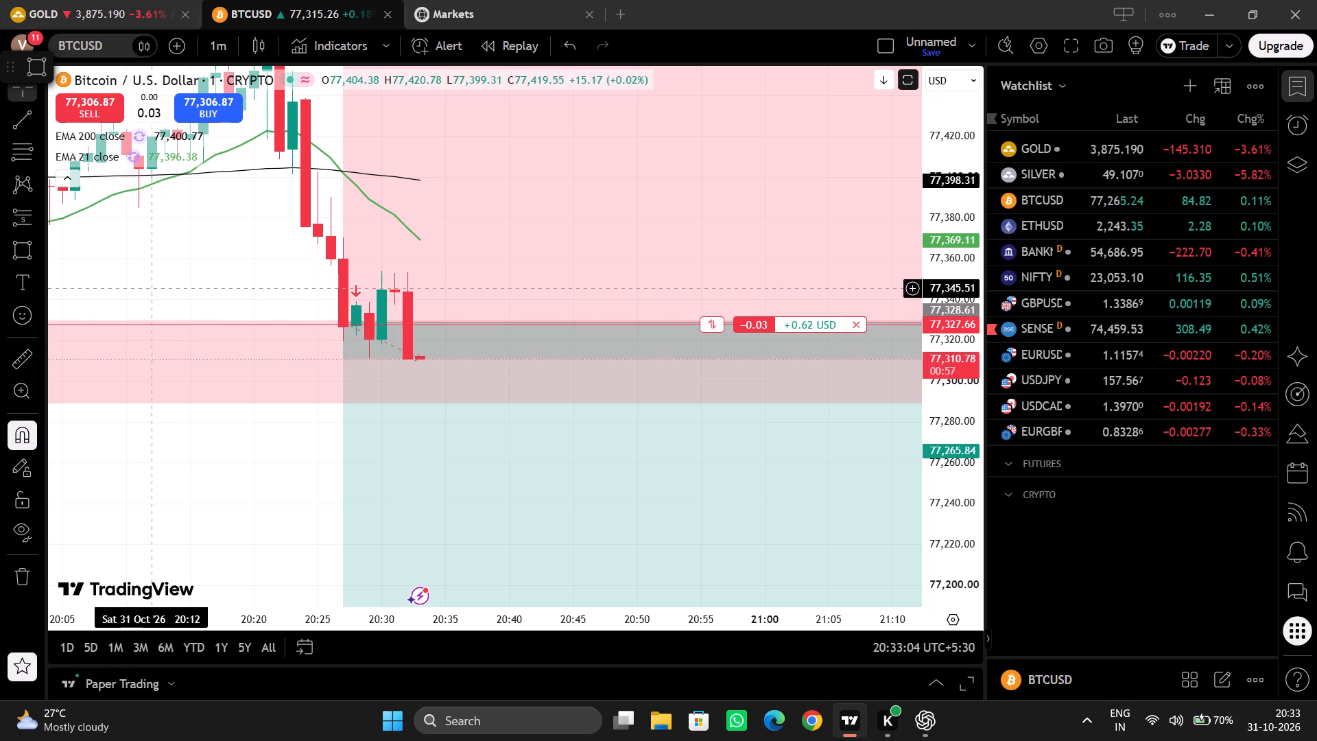
left_click_drag(152, 287, 154, 364)
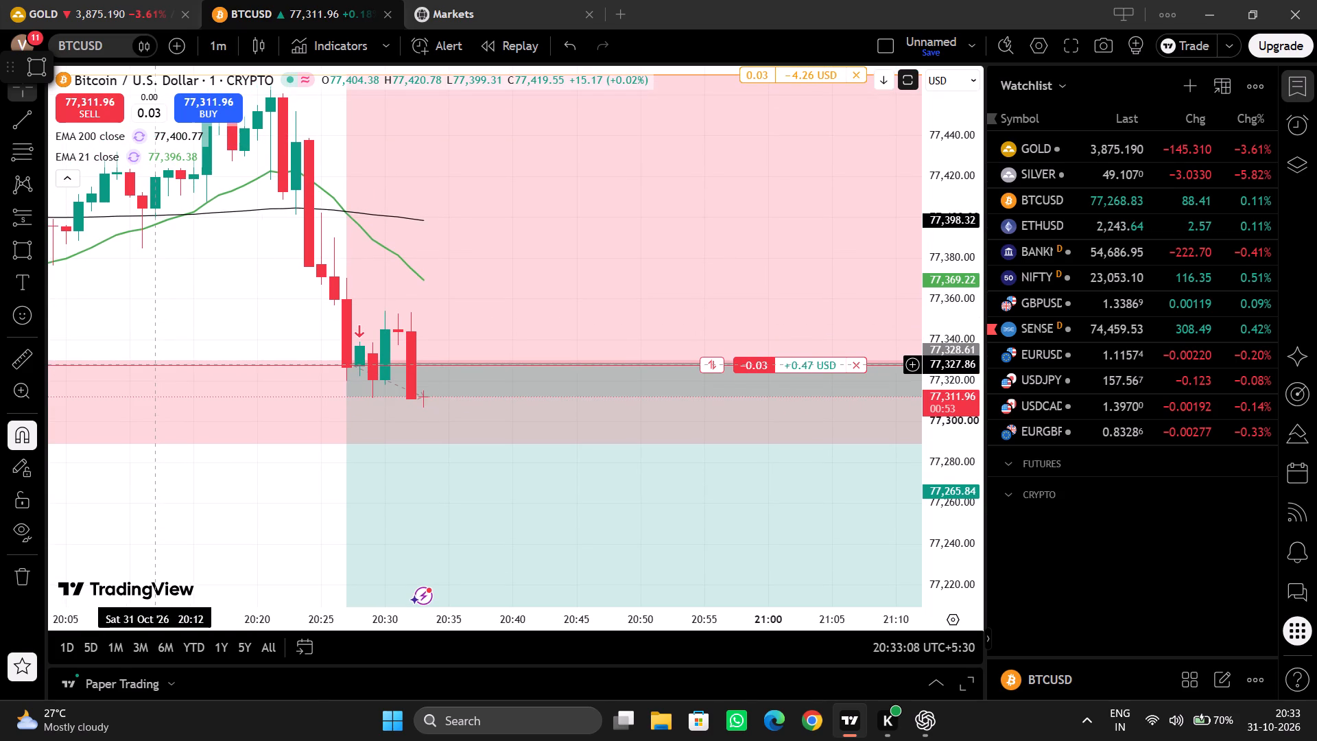
Draw a rectangle zone above the short's entry, spanning 20:27 to 20:55 and about 77,345 to 77,356.
left_click(14, 253)
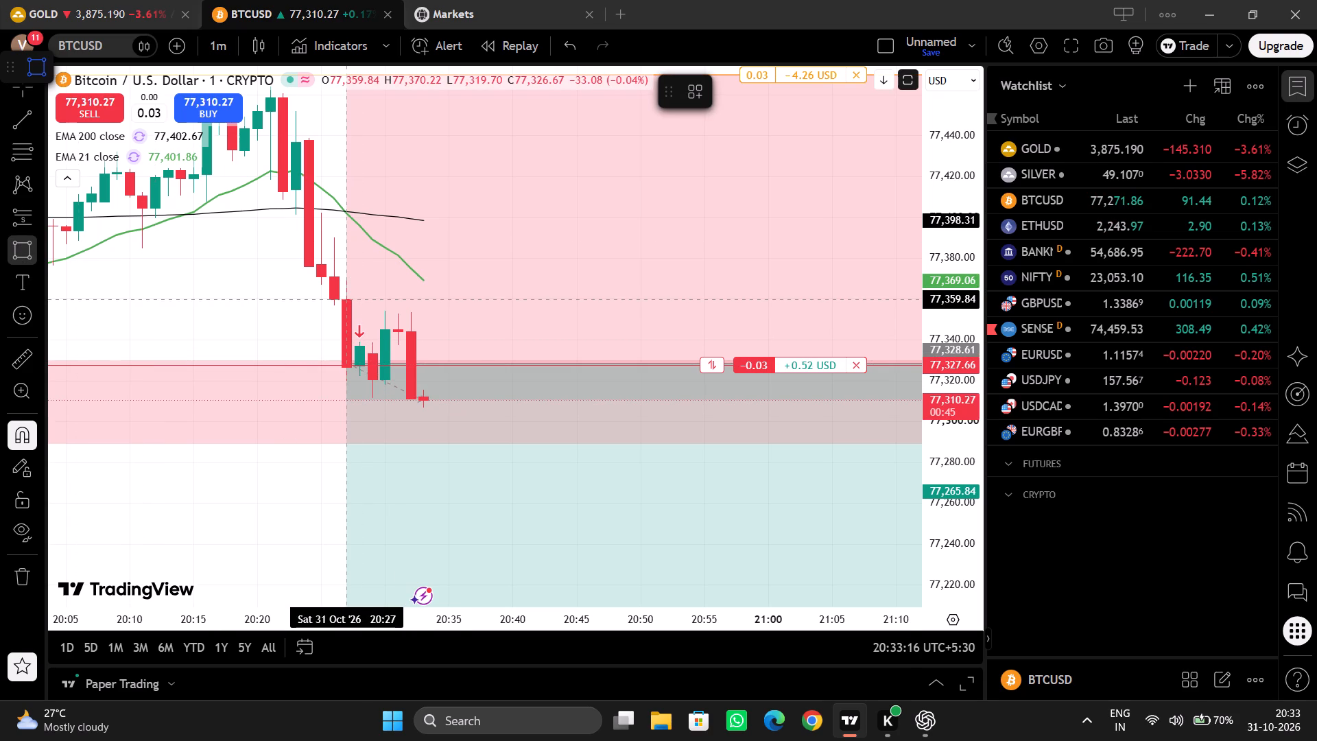
left_click_drag(349, 309, 514, 329)
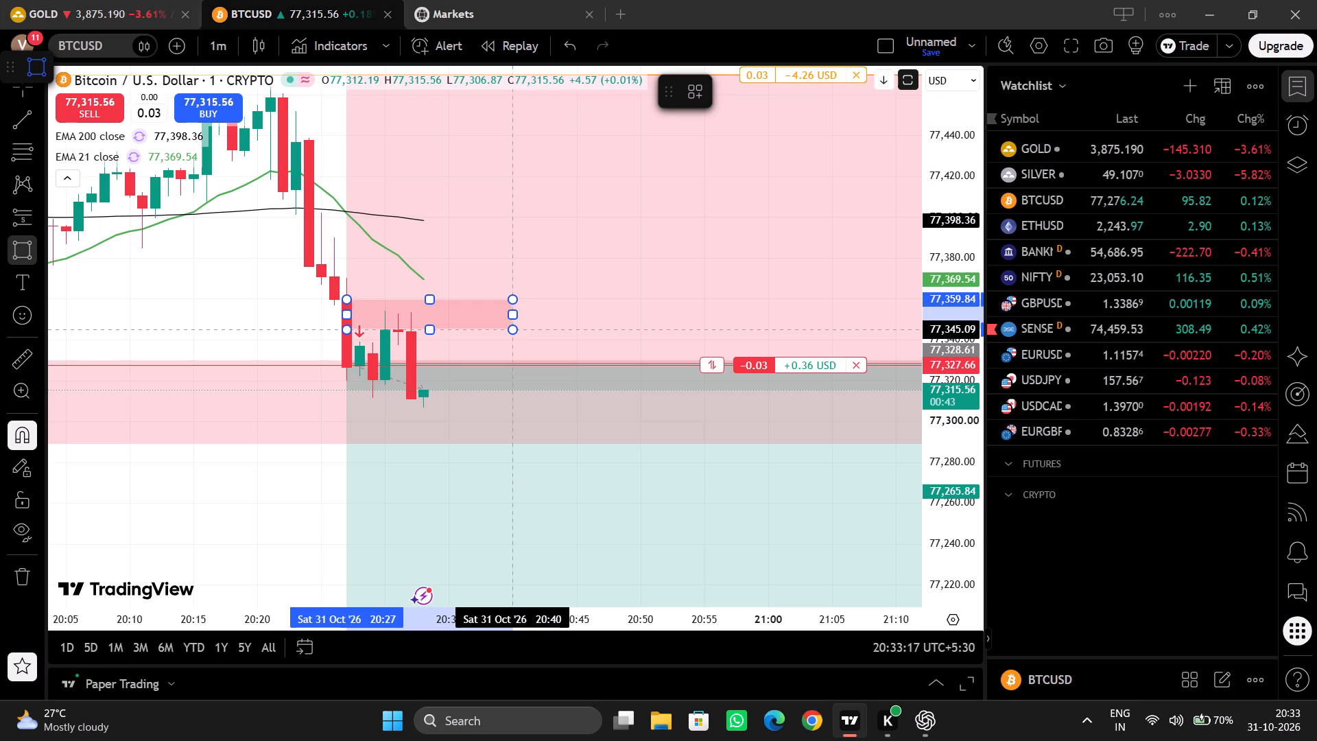
left_click(514, 329)
left_click_drag(514, 309, 707, 320)
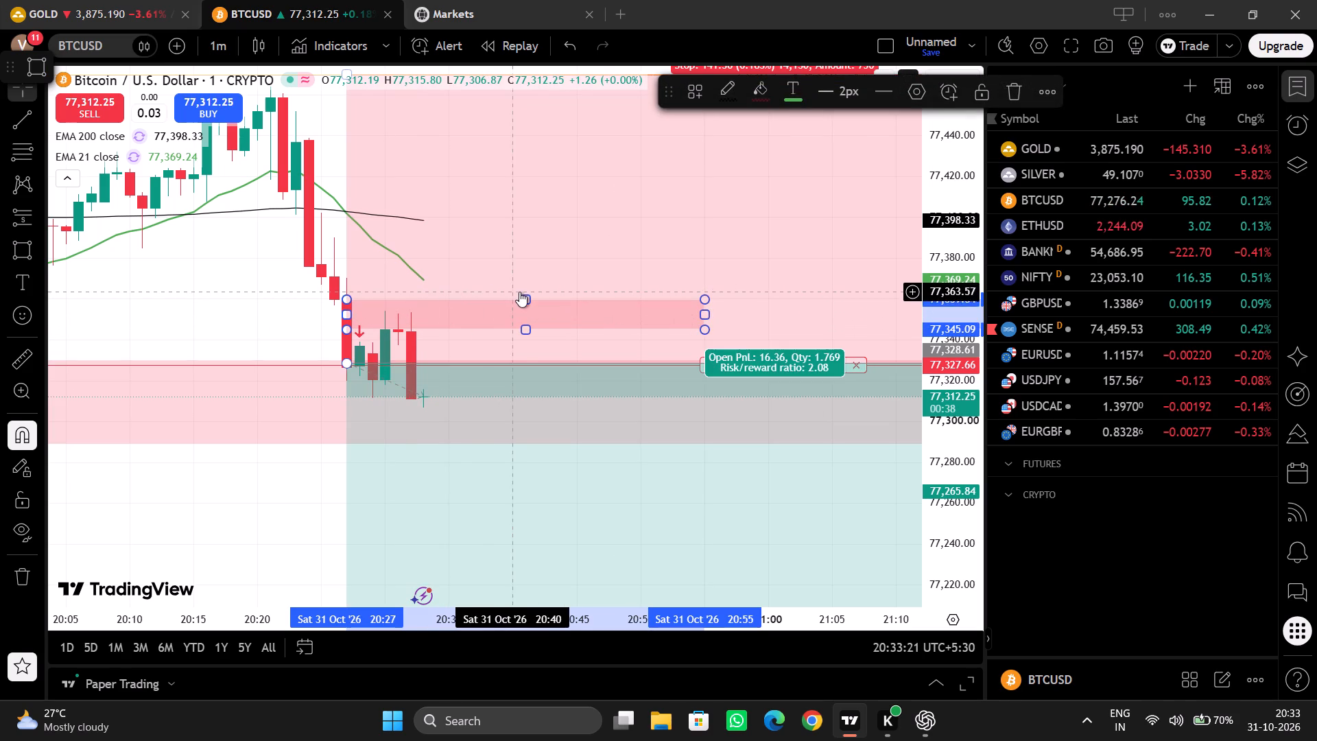
left_click_drag(526, 298, 523, 306)
left_click(217, 294)
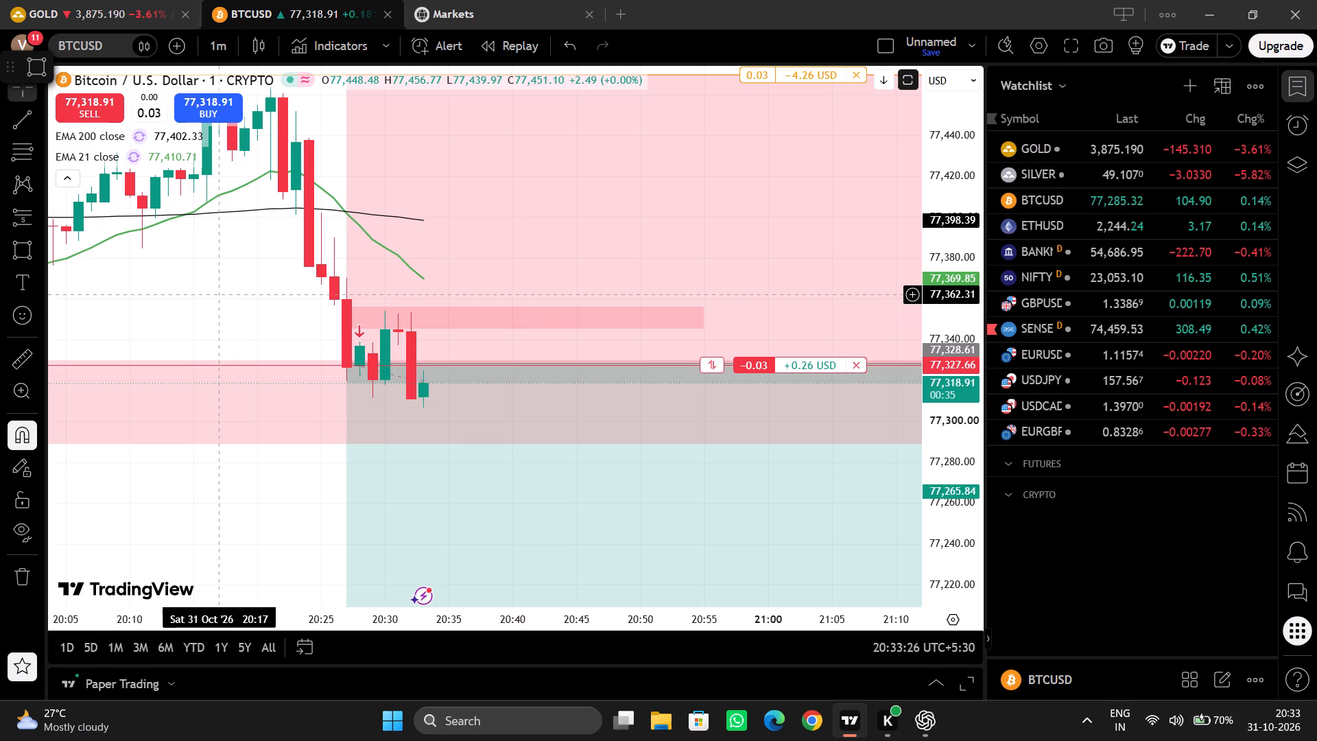
Examine the current price against the short's entry, stop loss, take profit and the new rectangle zone.
left_click_drag(217, 294, 182, 210)
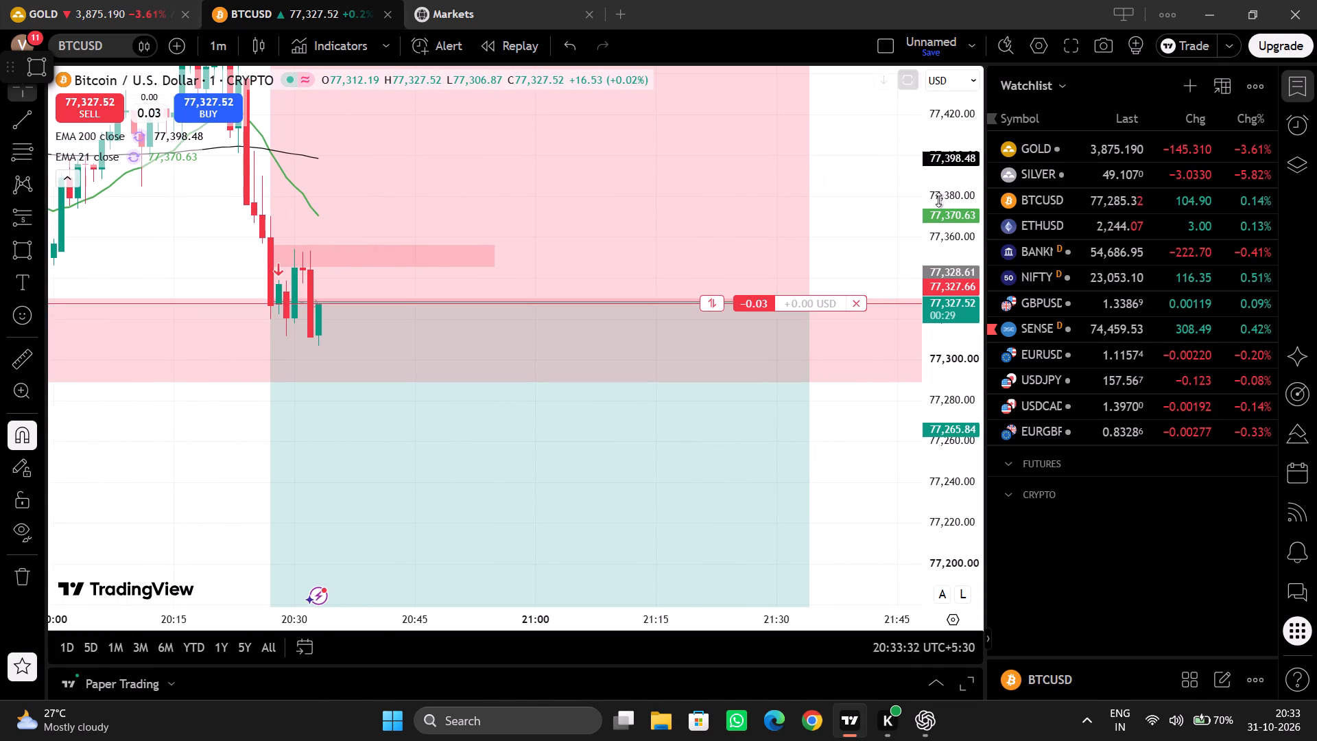
left_click_drag(958, 196, 913, 395)
left_click_drag(853, 462, 845, 397)
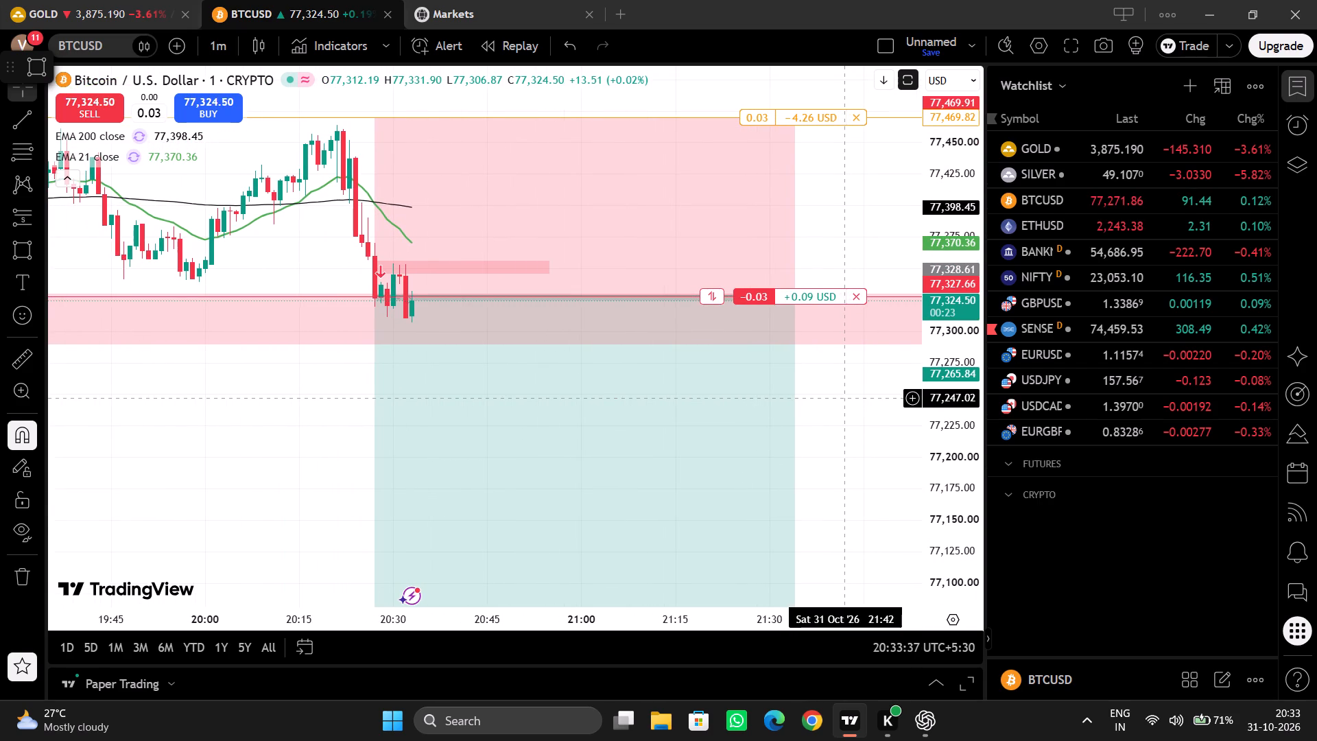
left_click_drag(971, 217, 927, 354)
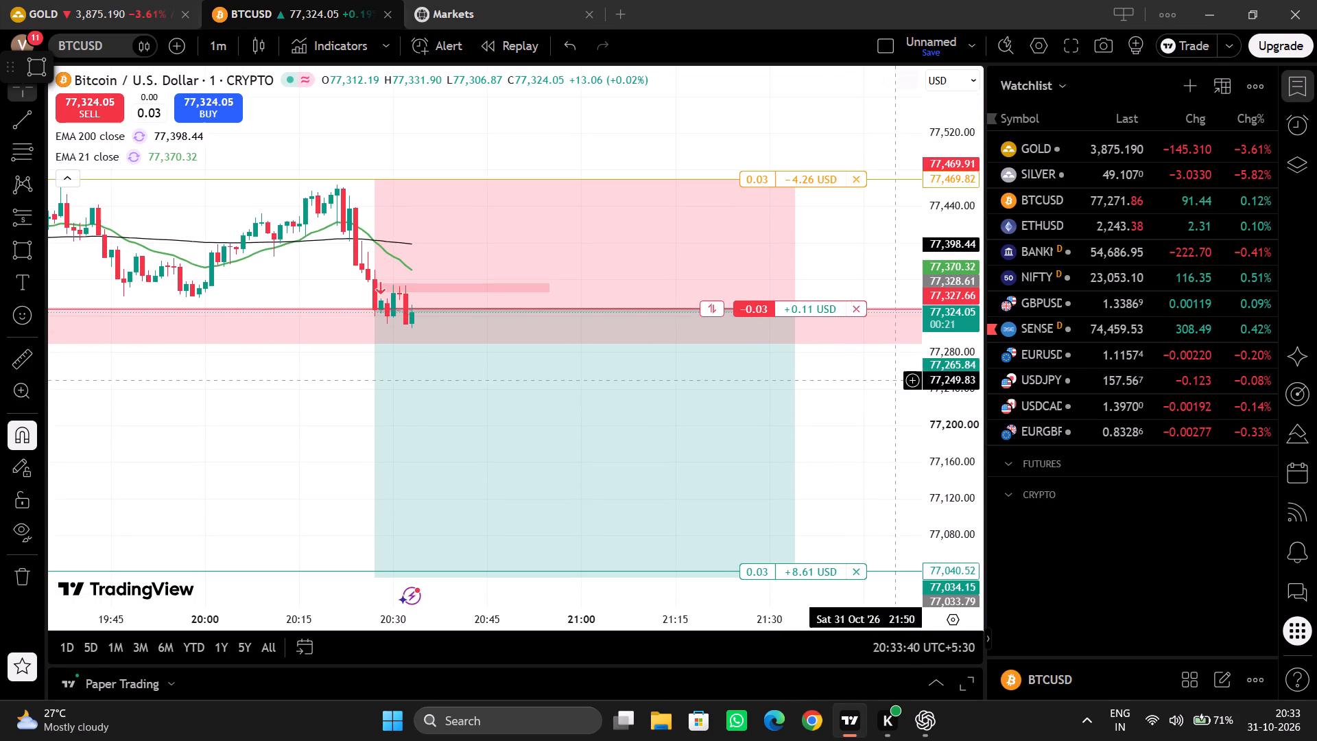
left_click_drag(840, 427, 768, 379)
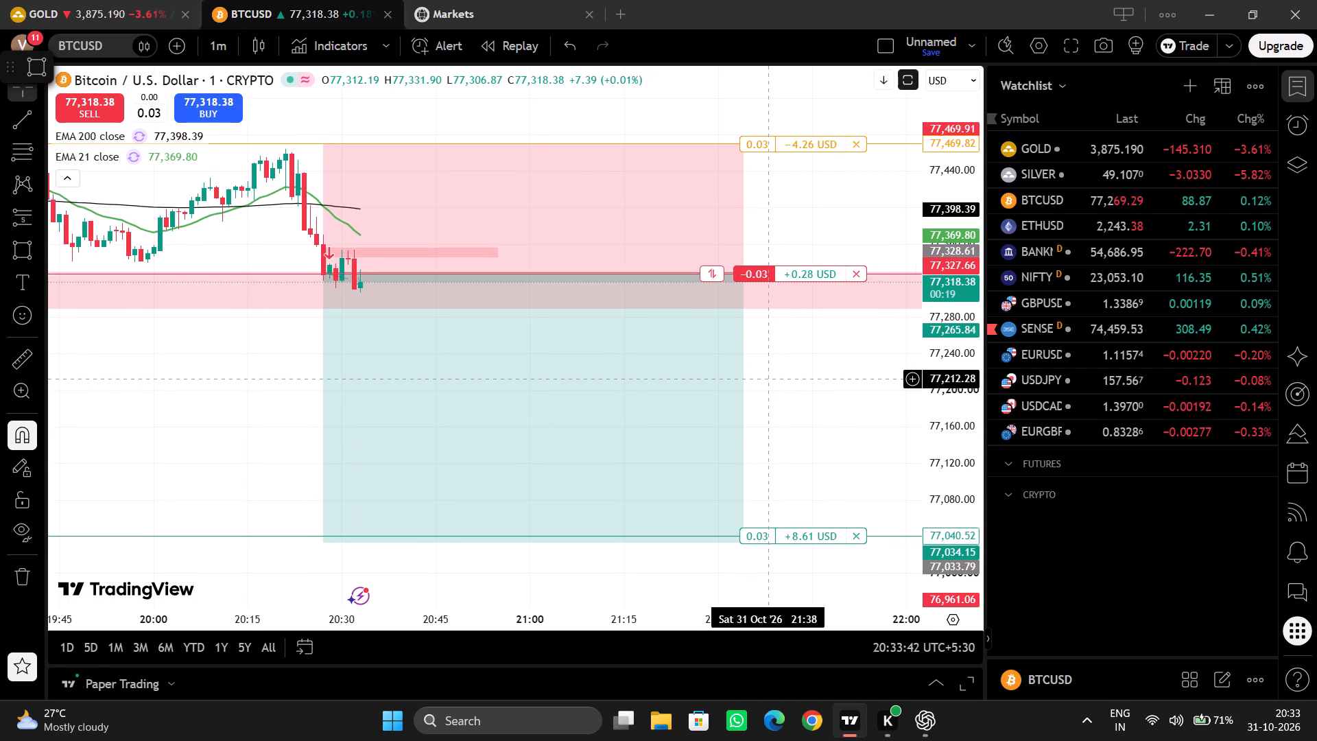
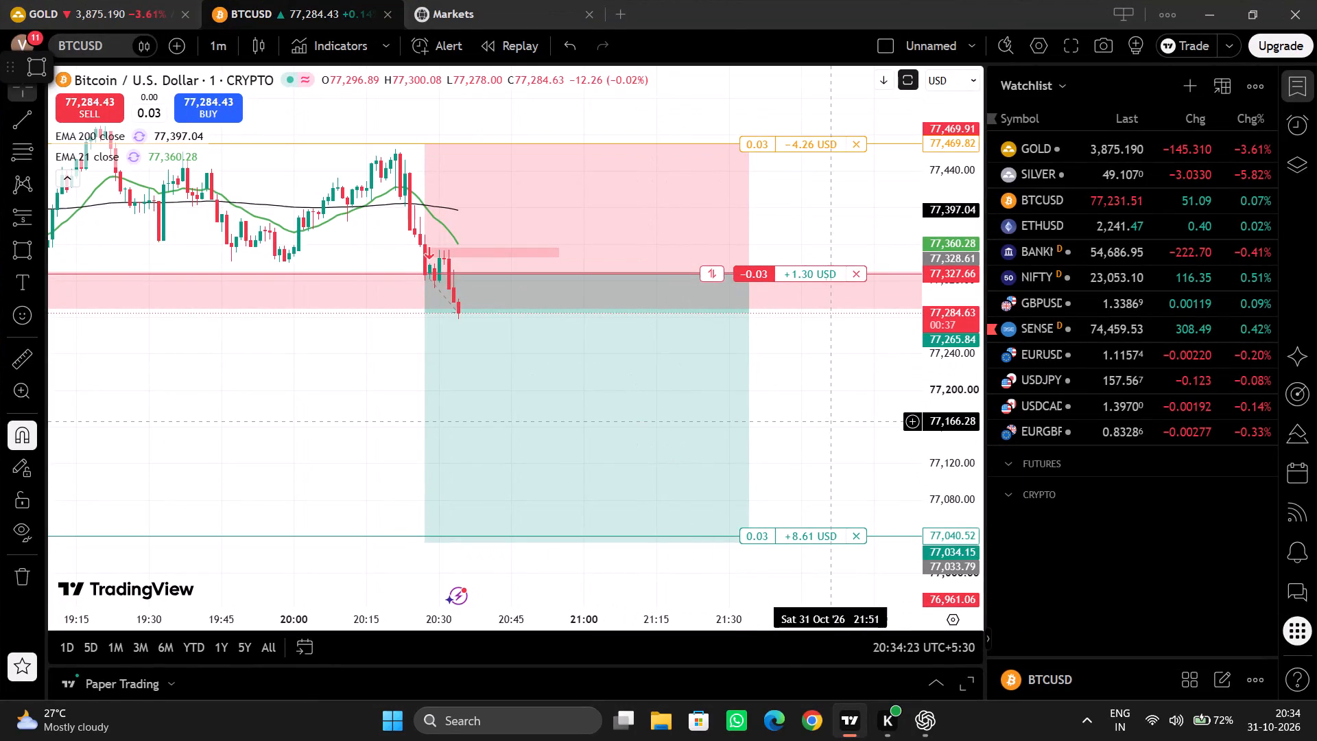
Examine the 1-minute BTCUSD price against the short's entry line and the profit area down to the take-profit level.
left_click(833, 421)
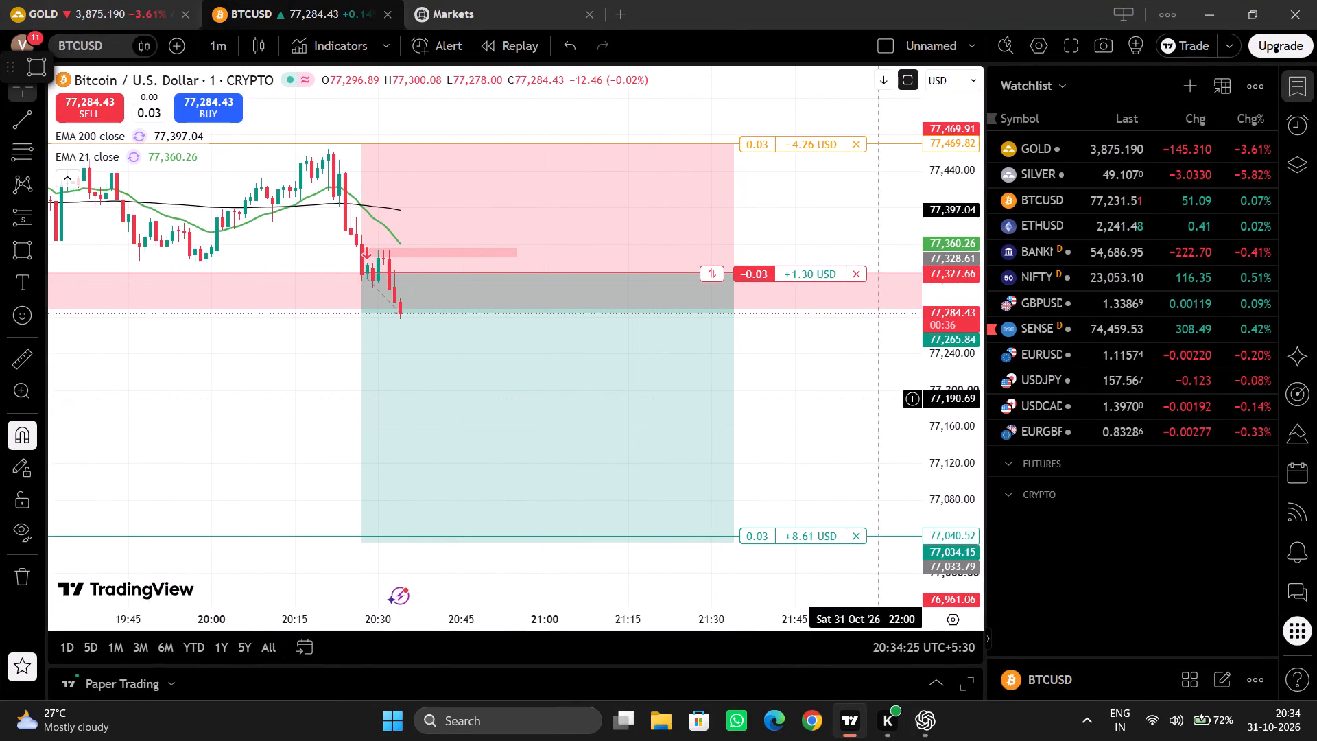
left_click_drag(940, 405, 934, 364)
left_click_drag(836, 386, 818, 163)
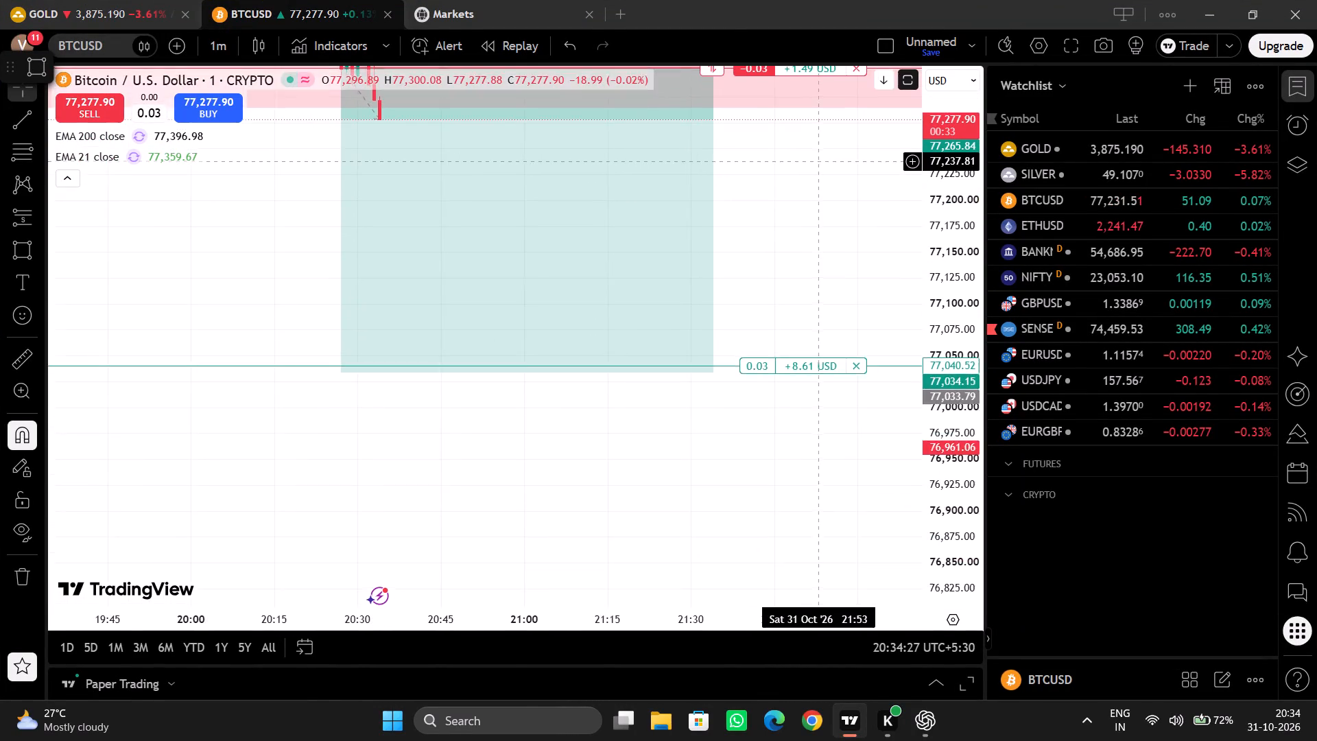
left_click_drag(818, 163, 838, 229)
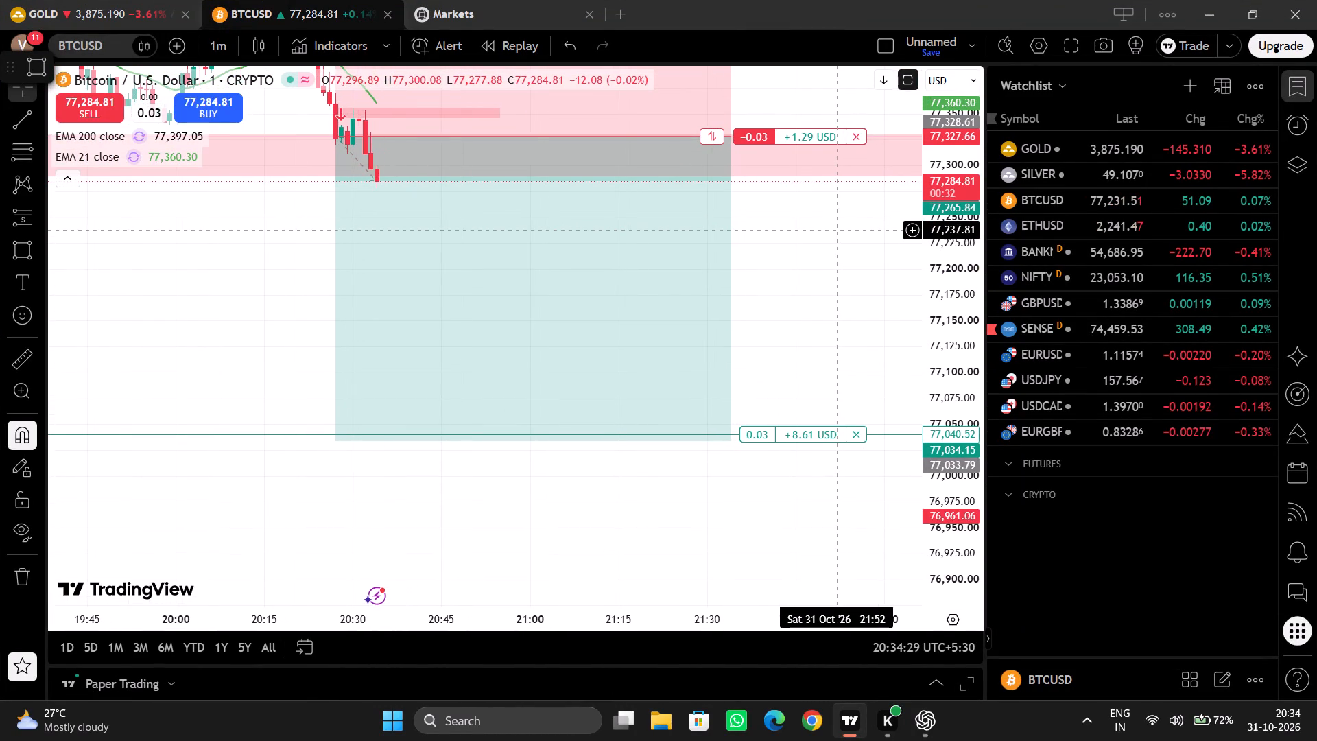
left_click_drag(825, 247, 815, 317)
left_click_drag(815, 317, 816, 400)
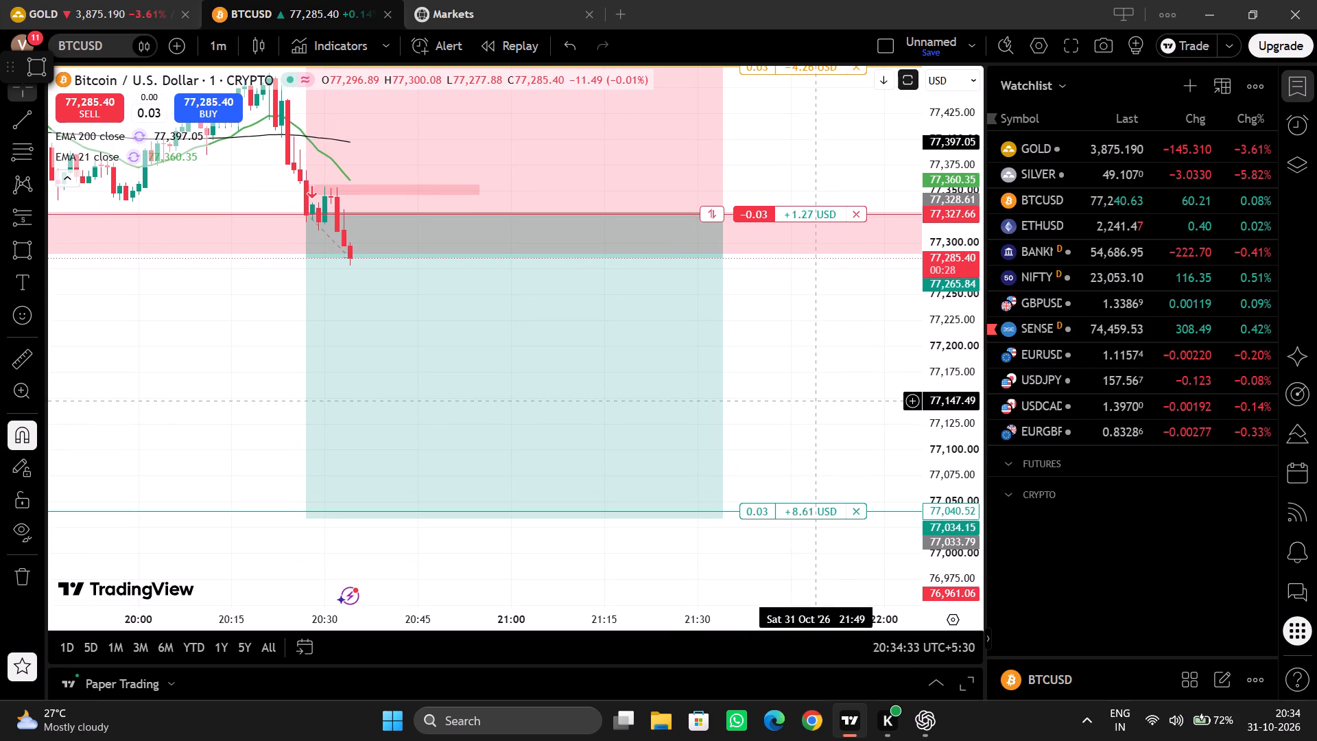
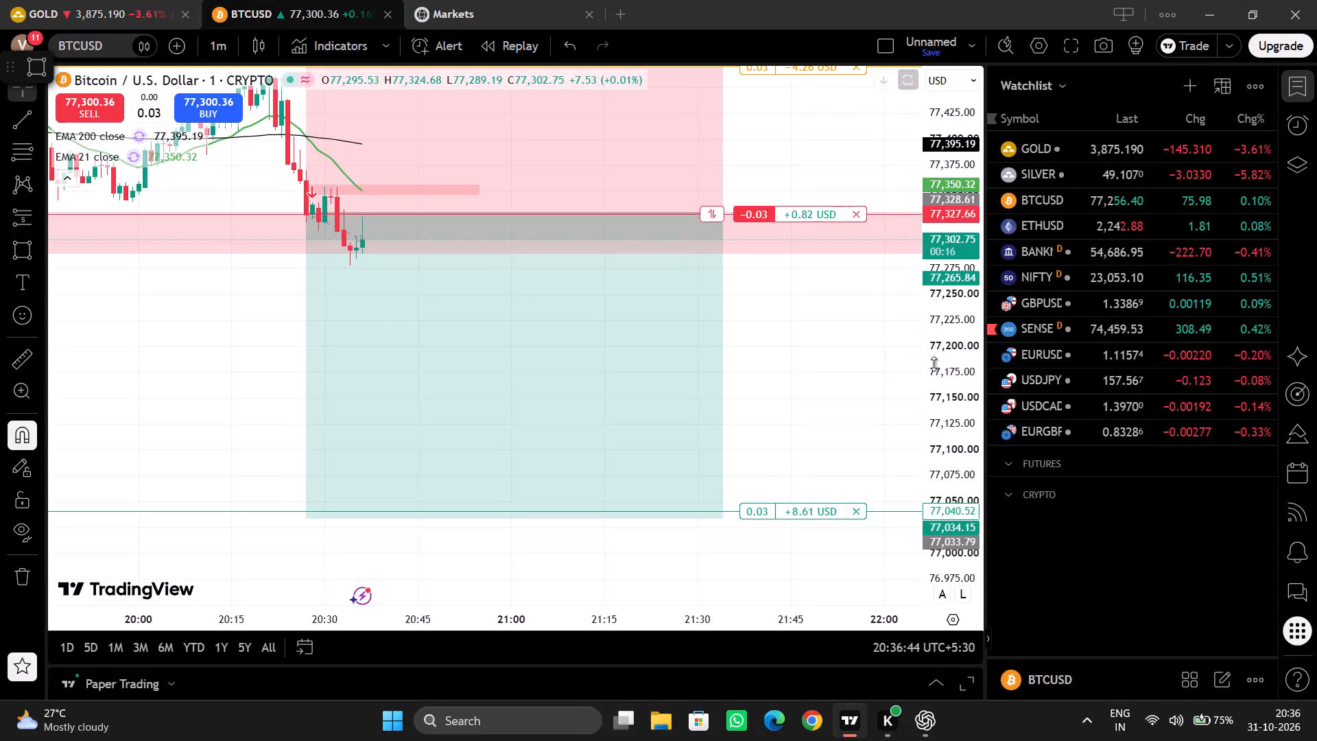
Switch the BTCUSD chart from 1-minute to 5-minute candles.
left_click_drag(807, 376, 685, 460)
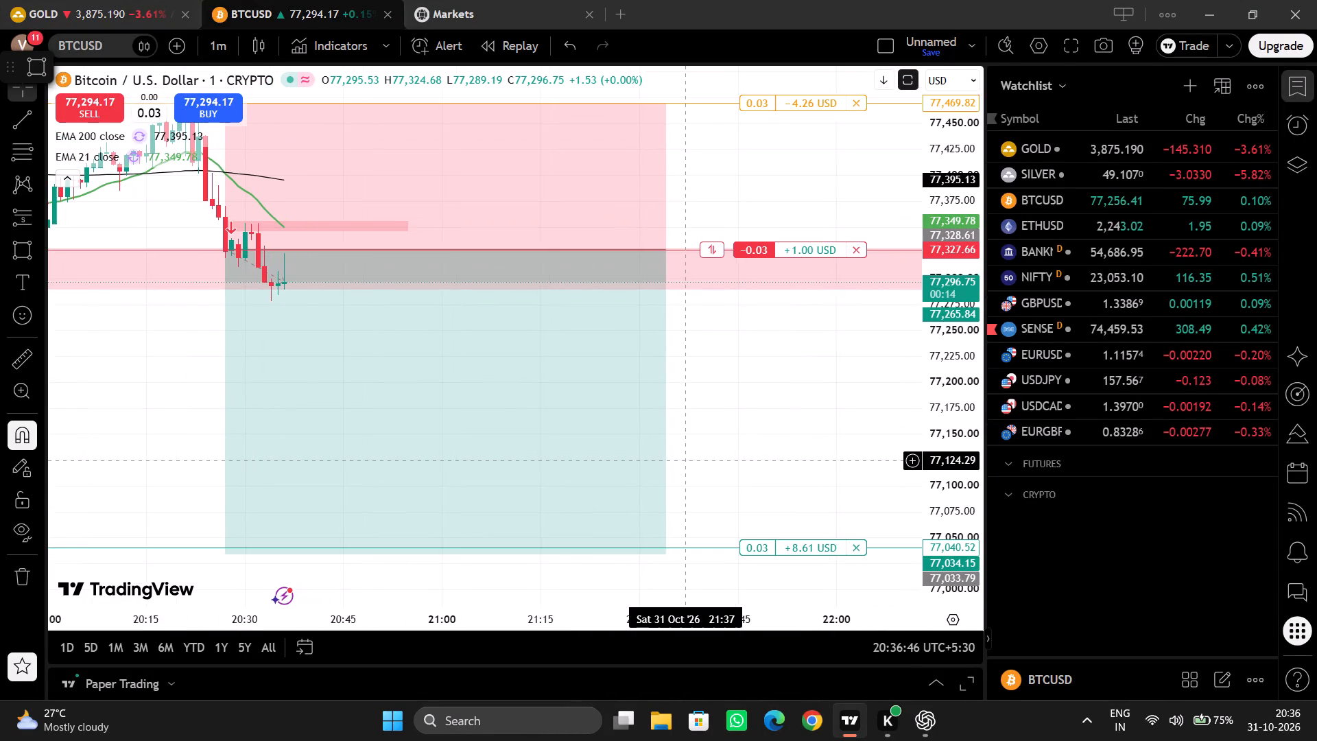
left_click_drag(685, 460, 761, 384)
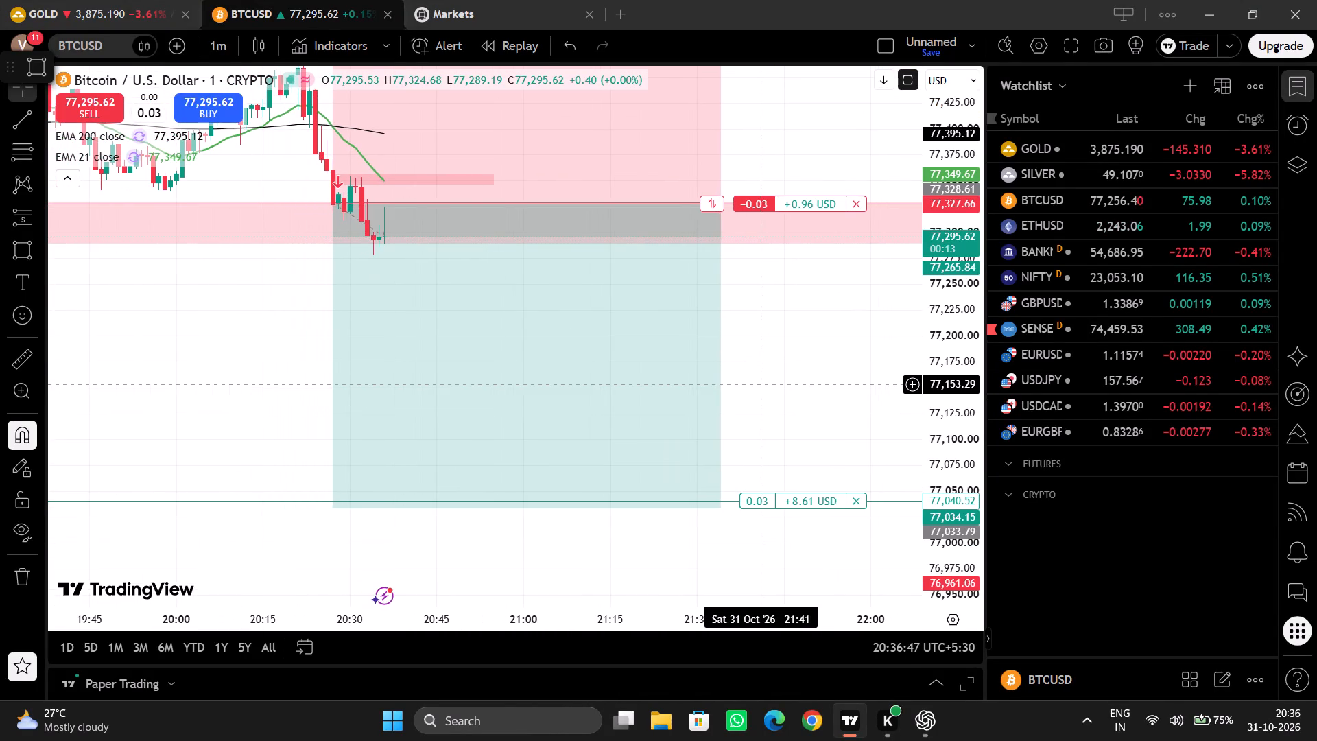
left_click(212, 34)
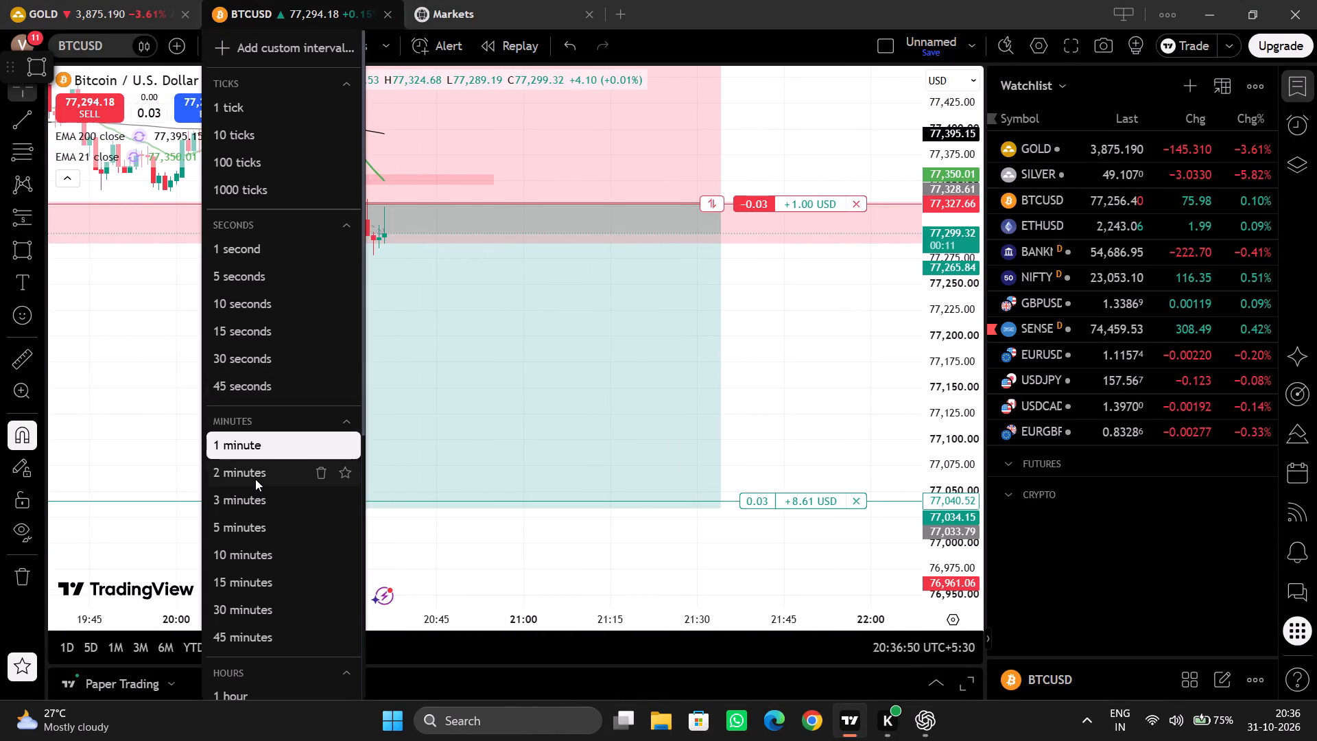
left_click(253, 539)
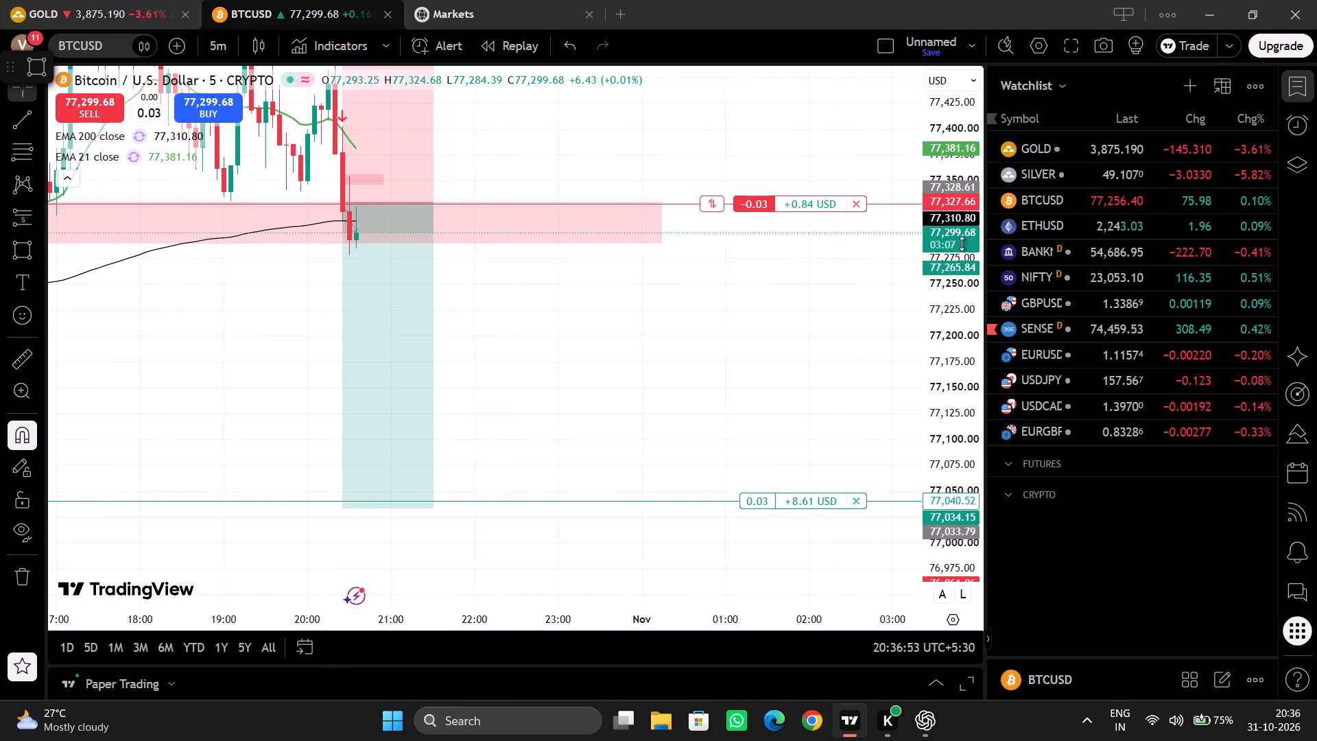
Extend the short position drawing in time so that it ends at about 22:10 on the 5-minute chart.
left_click_drag(962, 244, 946, 467)
left_click_drag(434, 270, 486, 264)
left_click(507, 291)
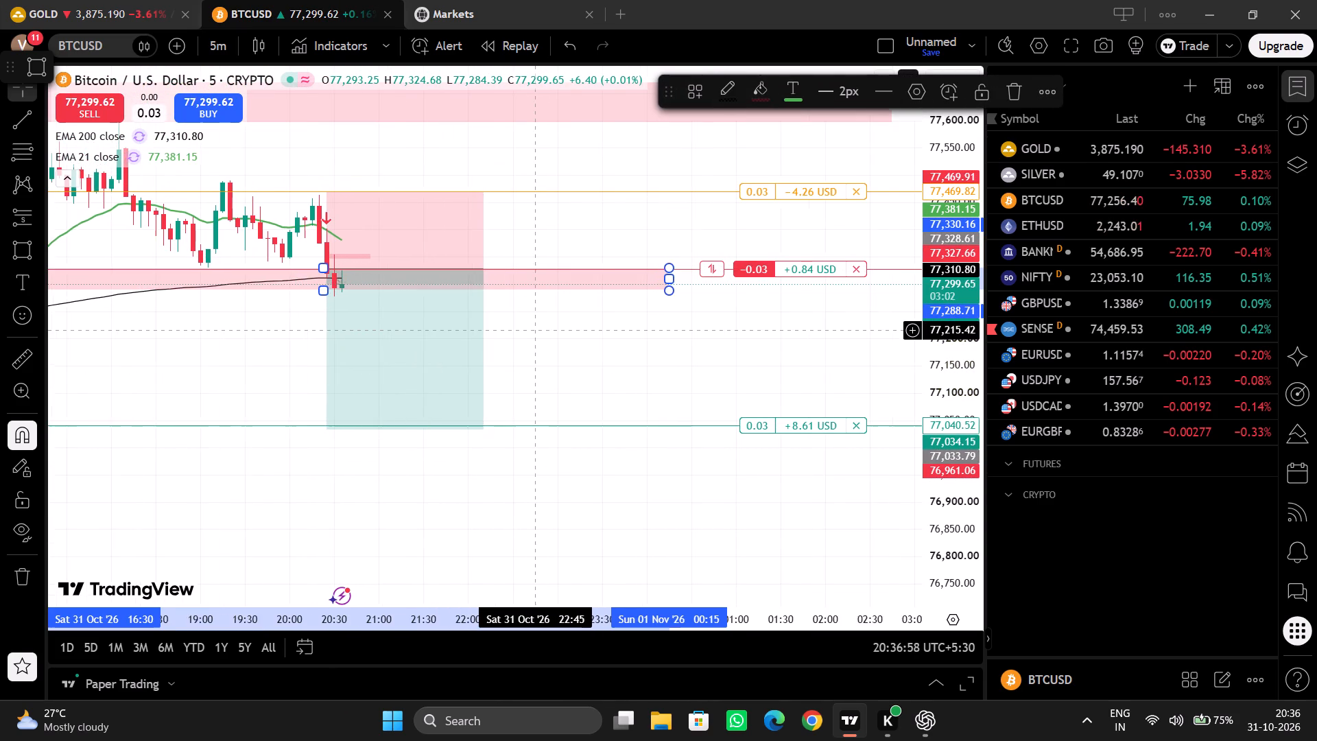
left_click(536, 330)
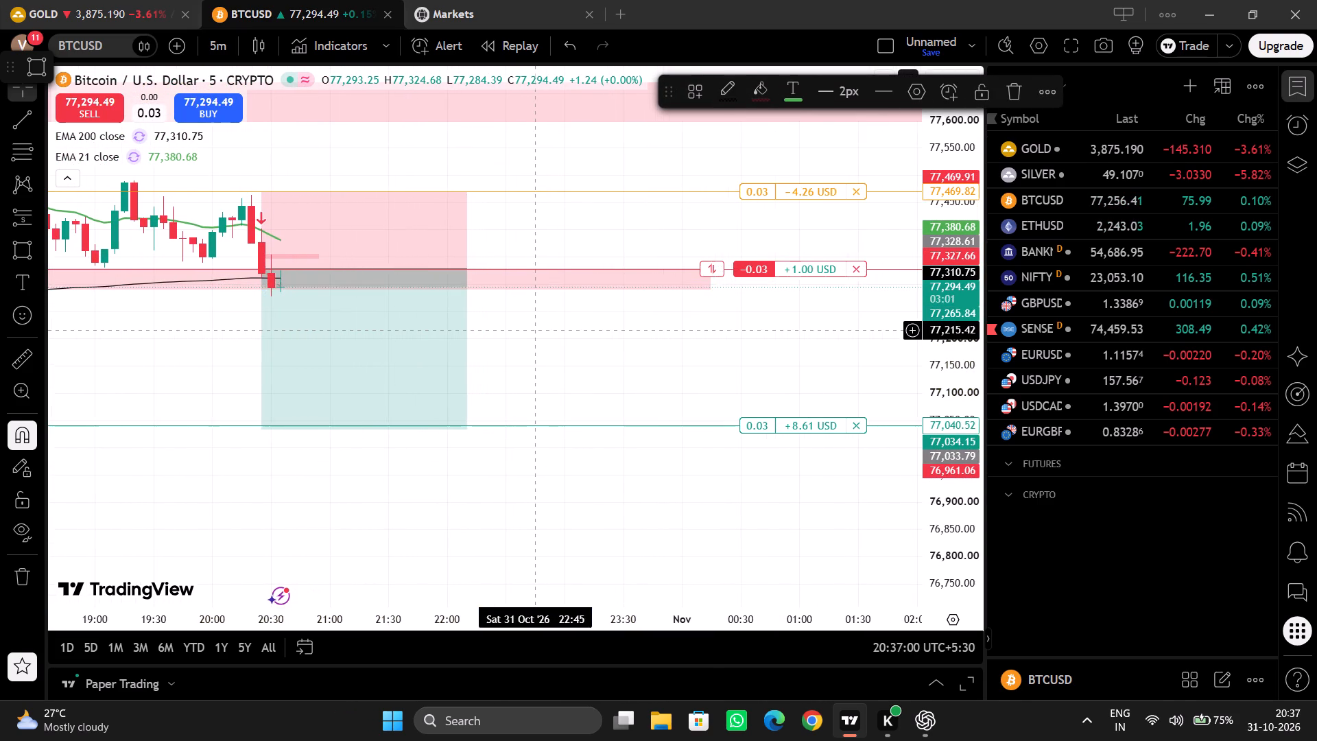
Examine the 5-minute BTCUSD price against the short's entry, stop and take-profit levels.
left_click_drag(536, 330, 684, 329)
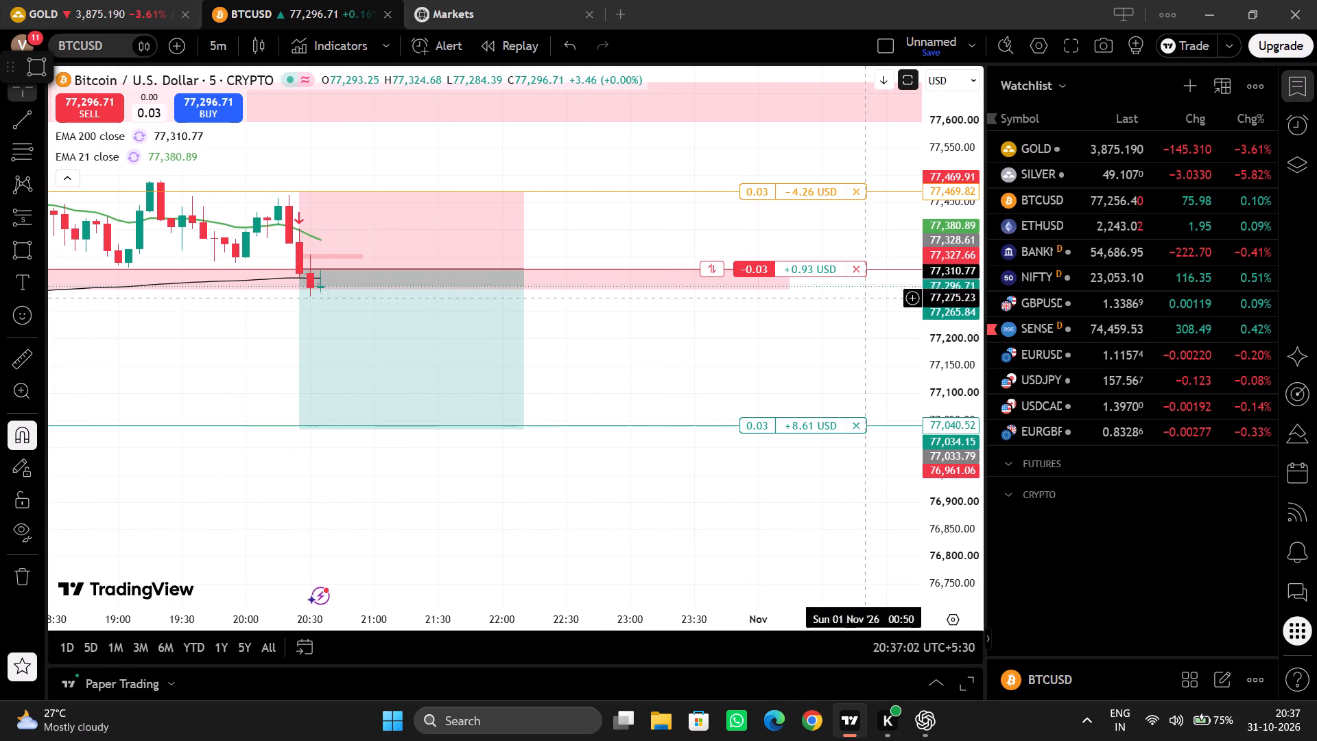
left_click_drag(952, 375, 932, 246)
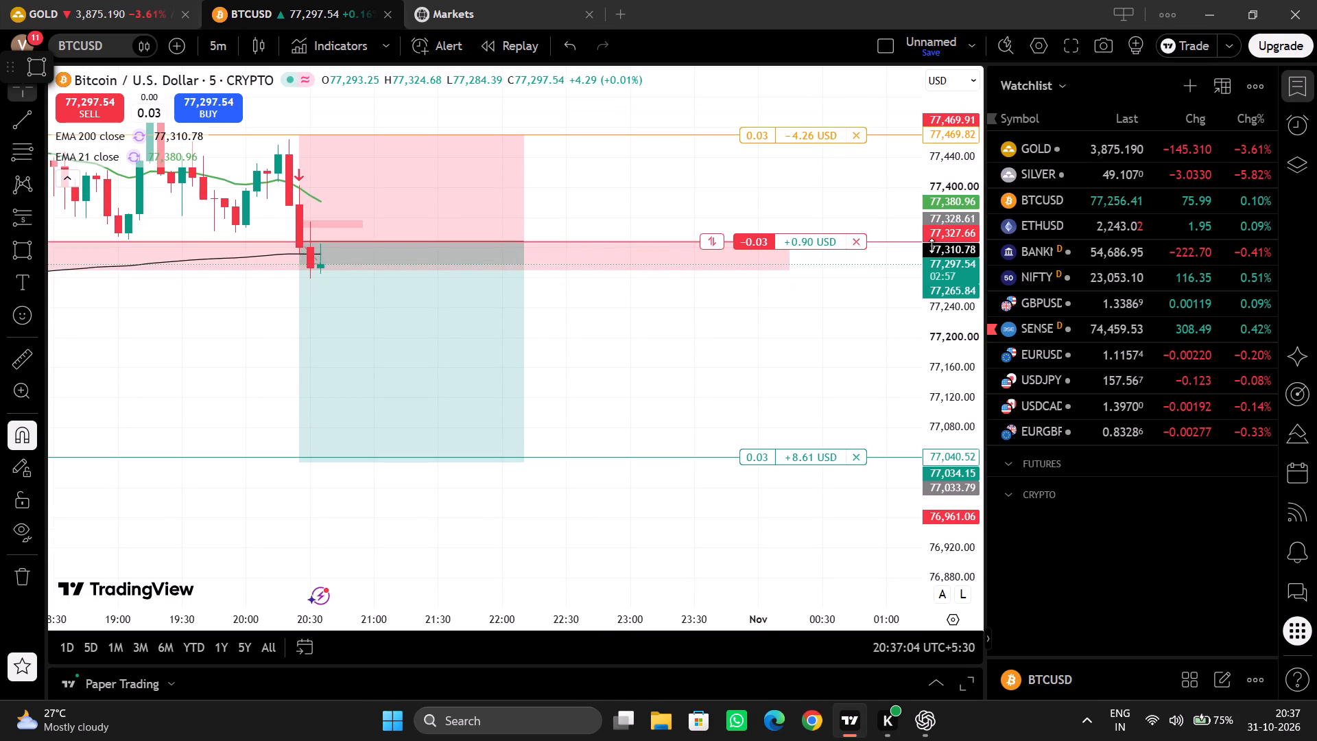